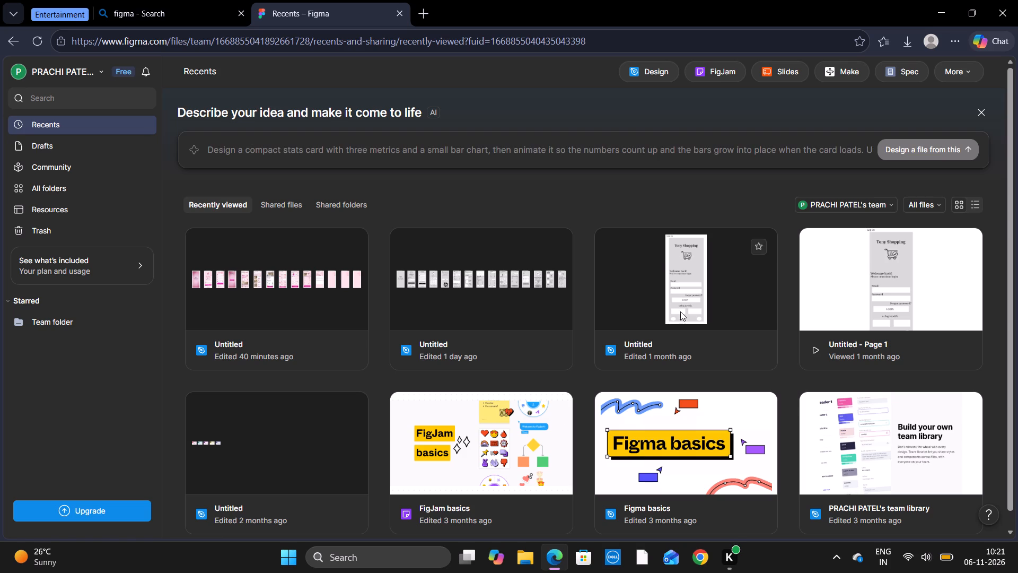
Open the most recently edited Untitled design file, the one with the row of pink mobile screens, from the recent files.
{"action": "left_click", "coordinate": [258, 264]}
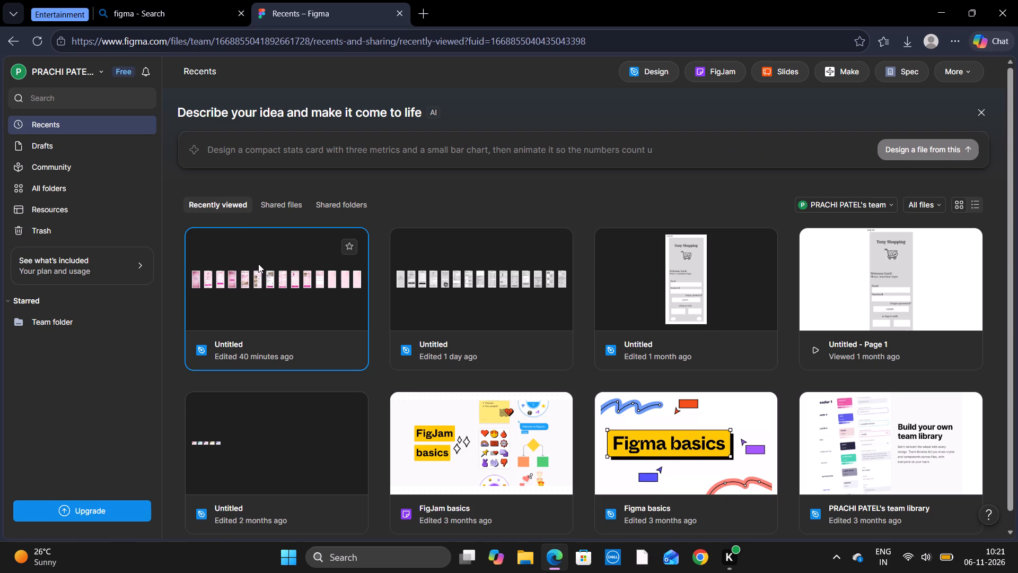
{"action": "double_click", "coordinate": [258, 264]}
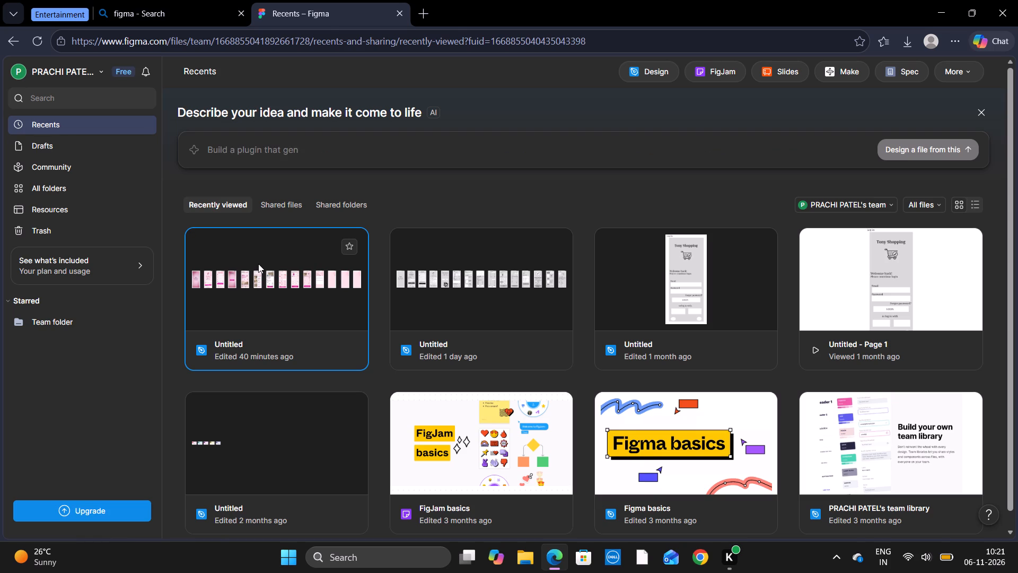
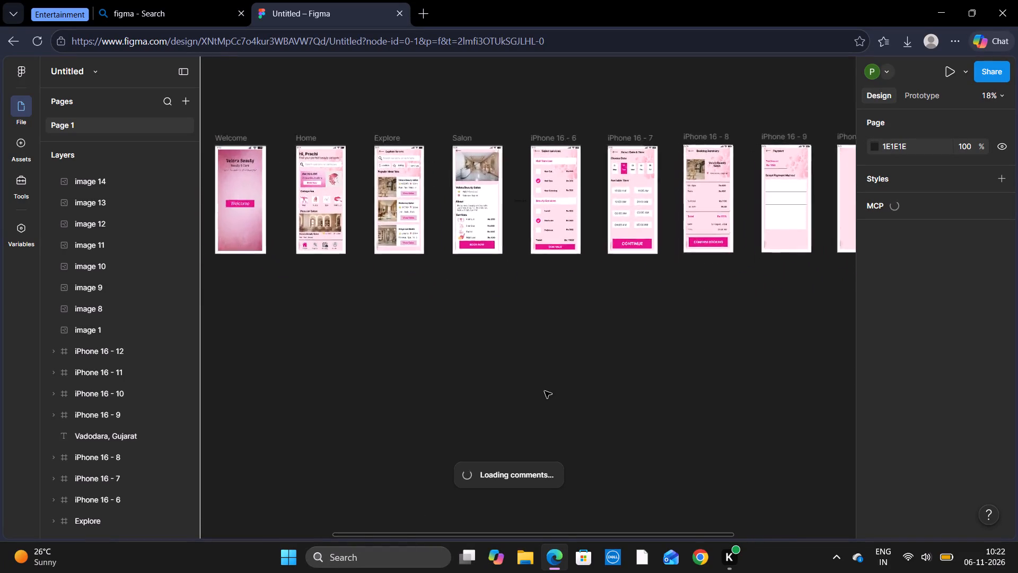
Examine the Booking Summary and Payment screens in the design file.
{"action": "scroll", "coordinate": [545, 391], "scroll_direction": "up", "scroll_amount": 1}
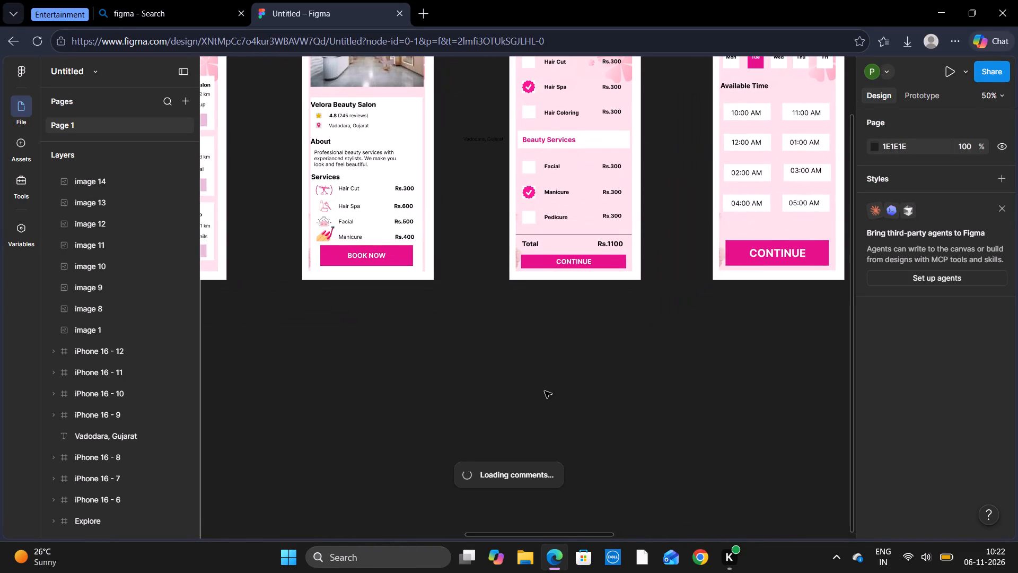
{"action": "scroll", "coordinate": [545, 391], "scroll_direction": "up", "scroll_amount": 3}
{"action": "scroll", "coordinate": [545, 391], "scroll_direction": "down", "scroll_amount": 1}
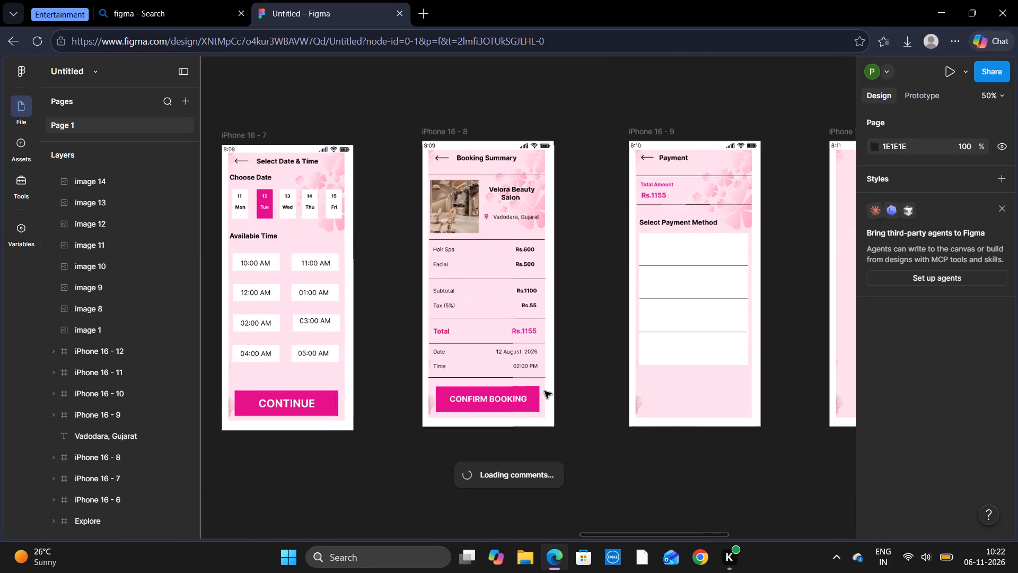
{"action": "scroll", "coordinate": [545, 391], "scroll_direction": "down", "scroll_amount": 1}
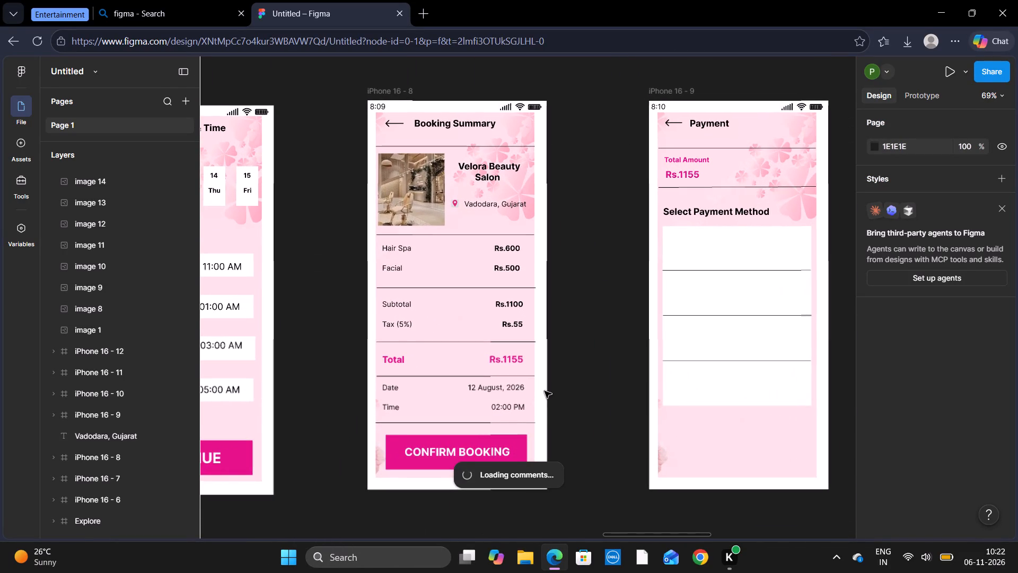
{"action": "scroll", "coordinate": [545, 391], "scroll_direction": "left", "scroll_amount": 1}
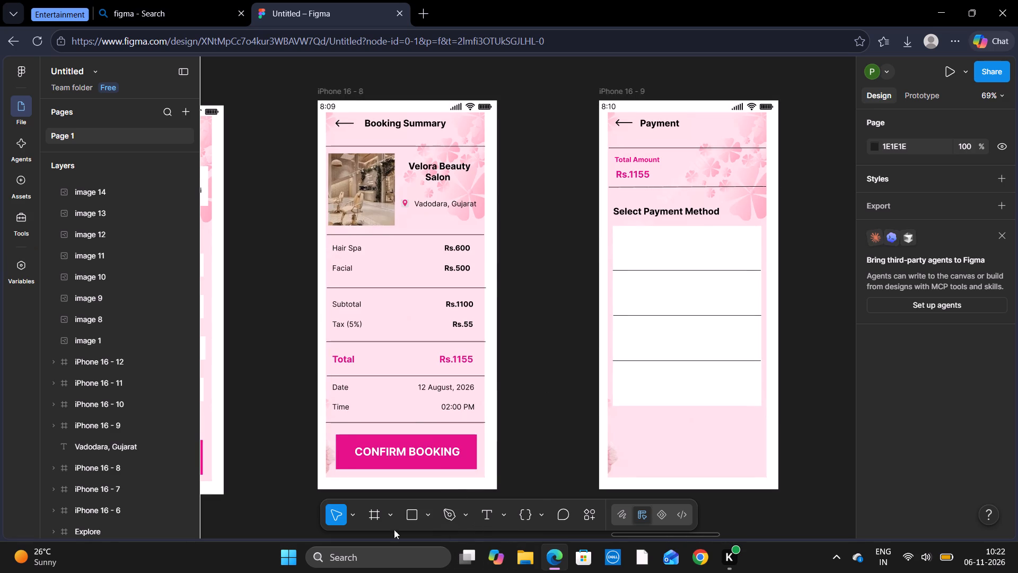
Reopen the recent web search for google and open the Google India site from the results.
{"action": "left_click", "coordinate": [349, 559]}
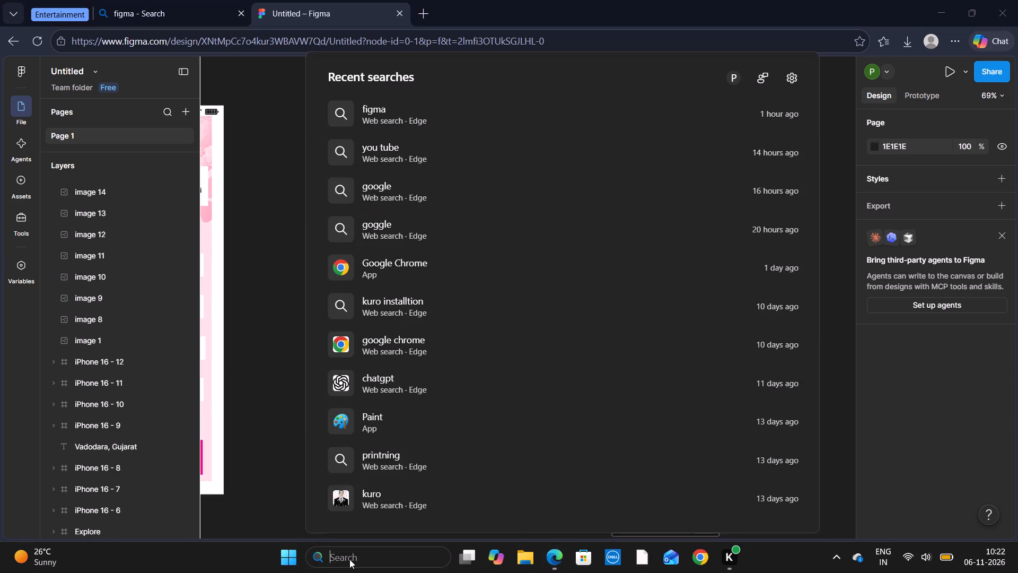
{"action": "left_click", "coordinate": [507, 208]}
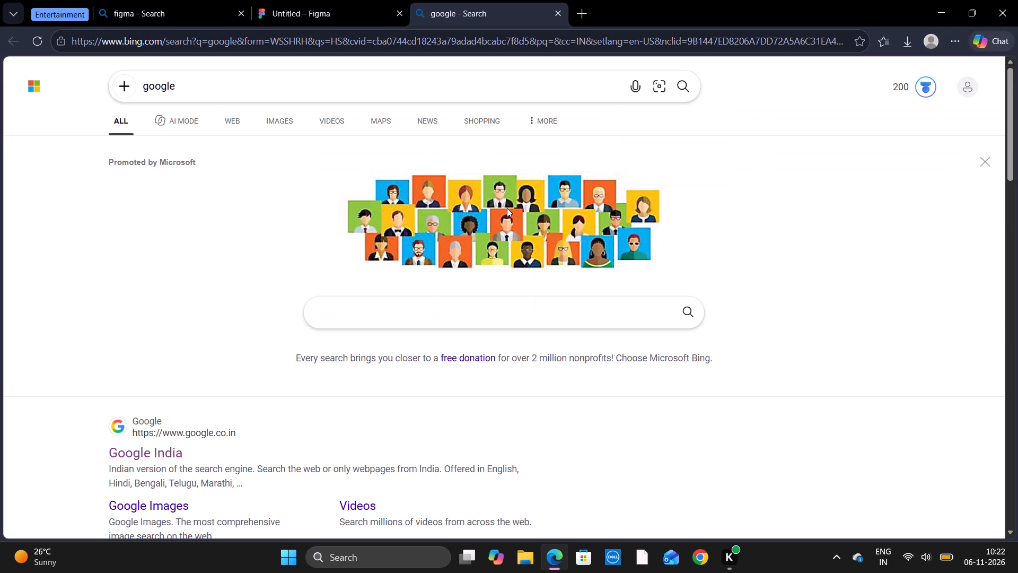
{"action": "left_click", "coordinate": [174, 446]}
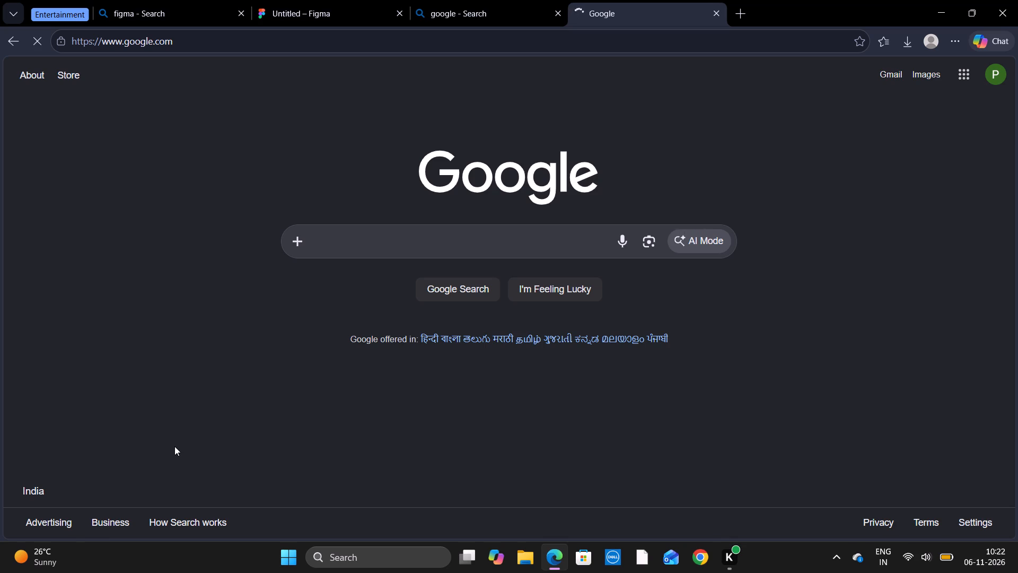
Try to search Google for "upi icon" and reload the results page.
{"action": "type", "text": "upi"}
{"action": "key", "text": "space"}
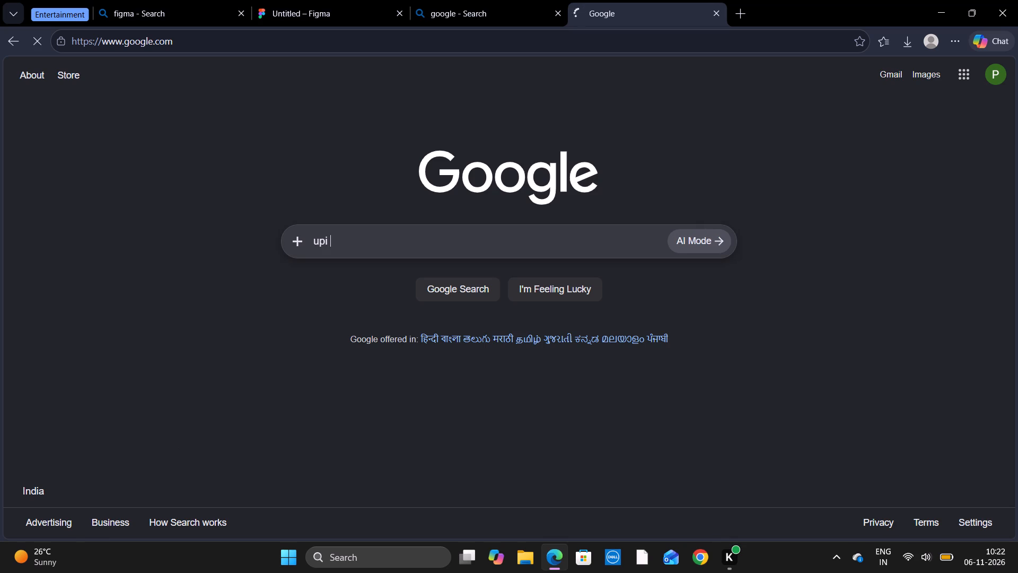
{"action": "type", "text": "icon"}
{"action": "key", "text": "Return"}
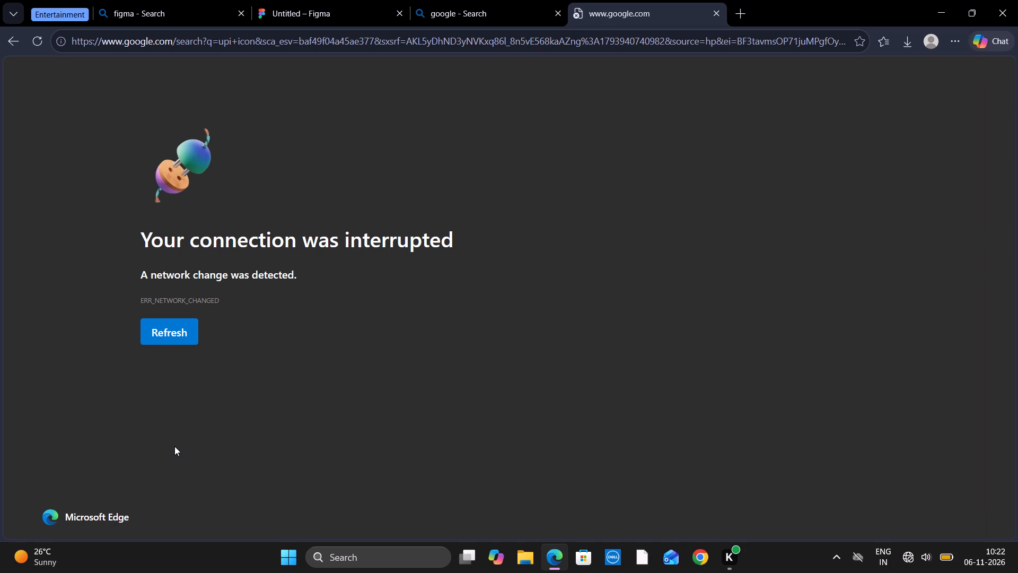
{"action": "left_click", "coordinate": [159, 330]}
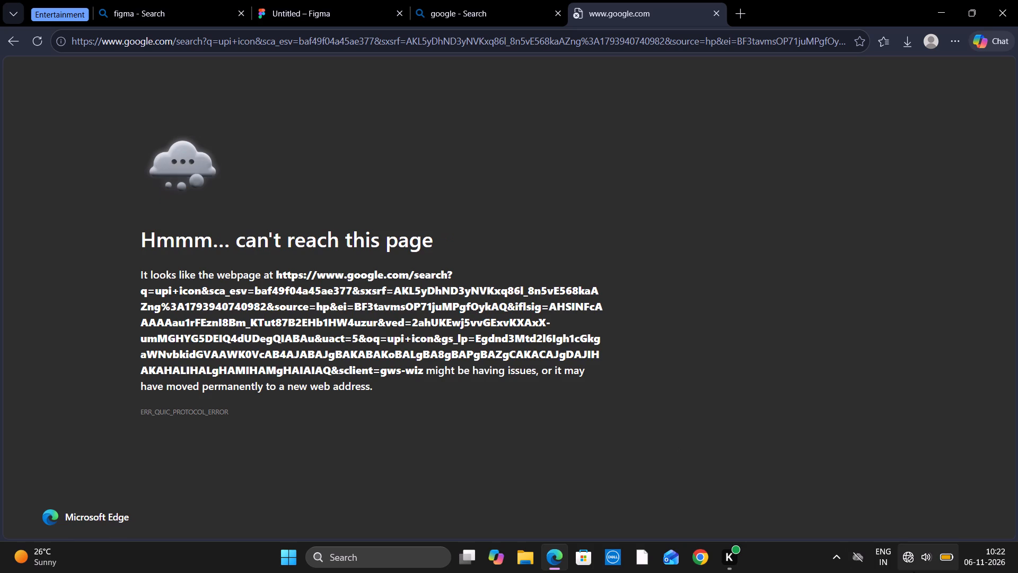
Check the Wi-Fi connection in the system's list of available networks.
{"action": "left_click", "coordinate": [910, 555]}
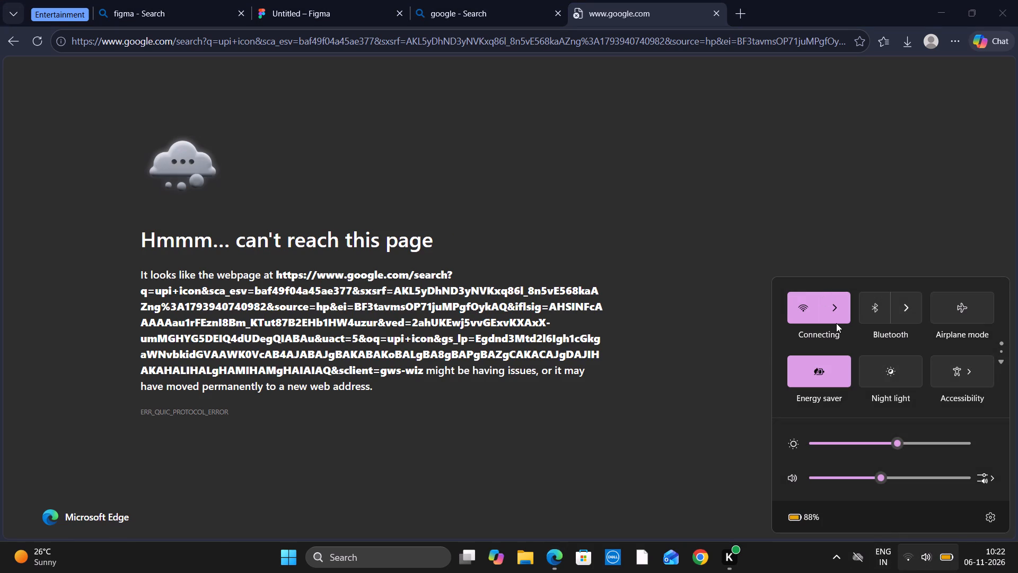
{"action": "left_click", "coordinate": [836, 323]}
{"action": "left_click", "coordinate": [836, 323]}
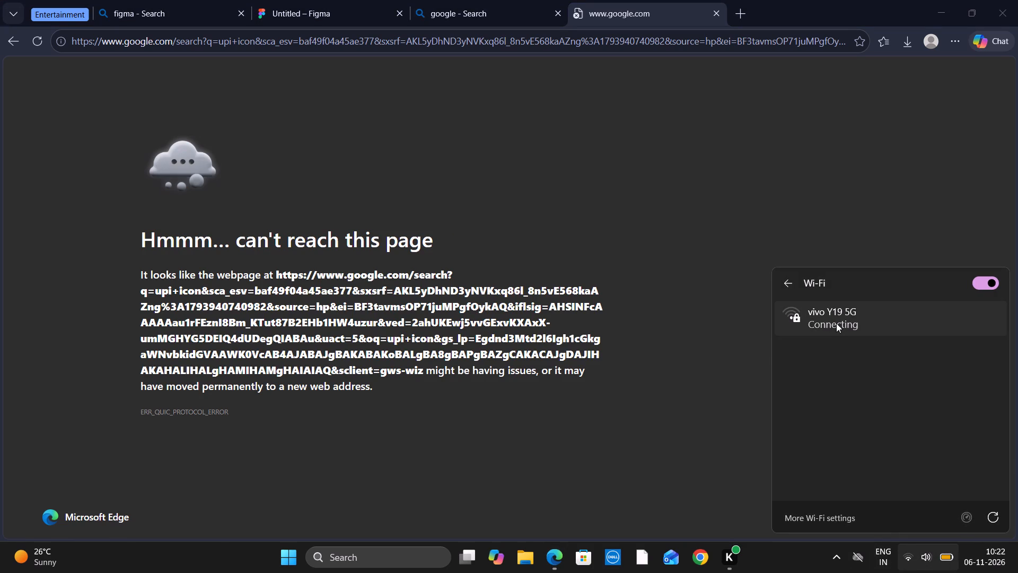
{"action": "left_click", "coordinate": [951, 380]}
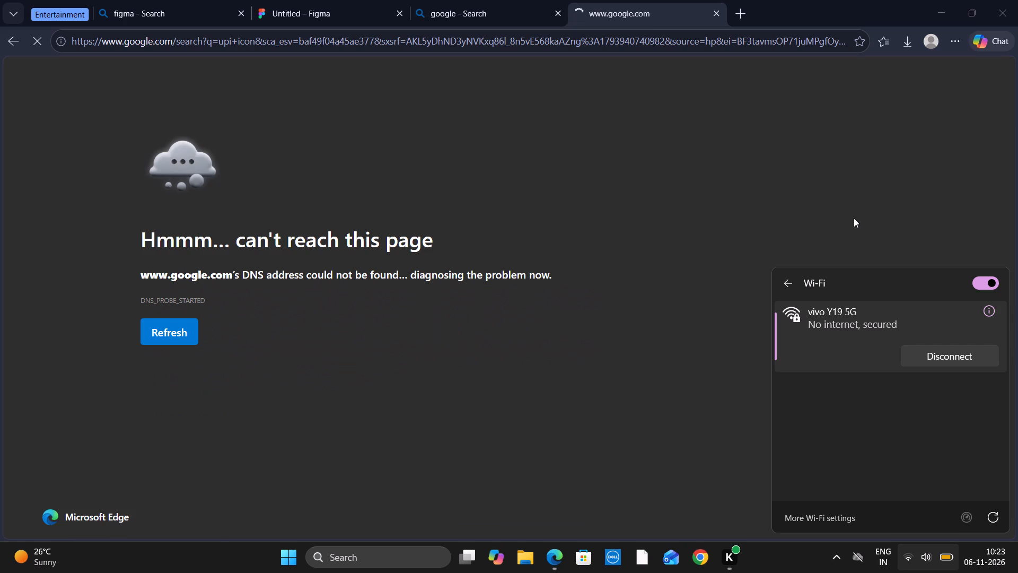
{"action": "left_click", "coordinate": [918, 232]}
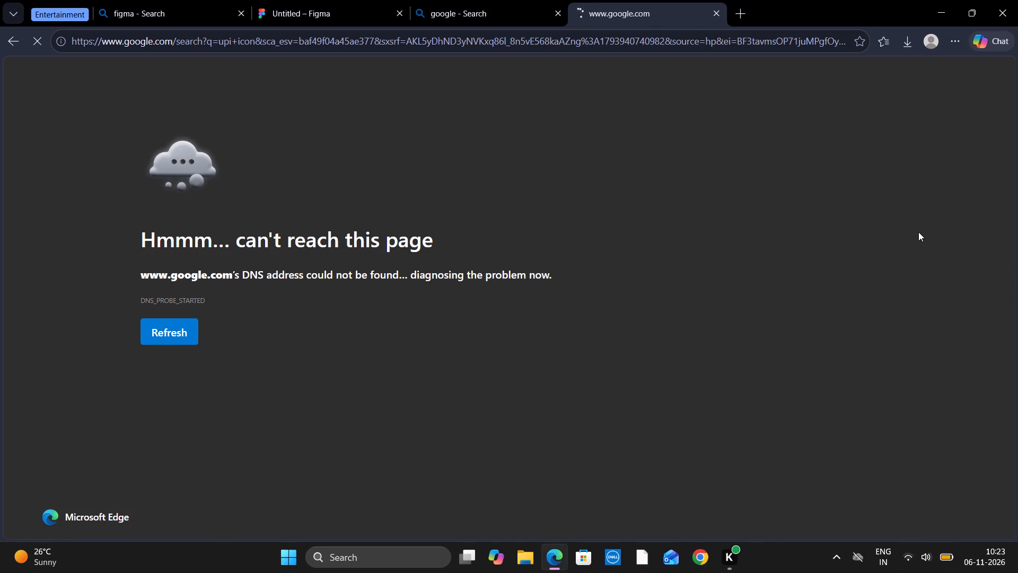
Return to the google search results page and recheck the Wi-Fi connection to the vivo Y19 5G network.
{"action": "left_click", "coordinate": [482, 15]}
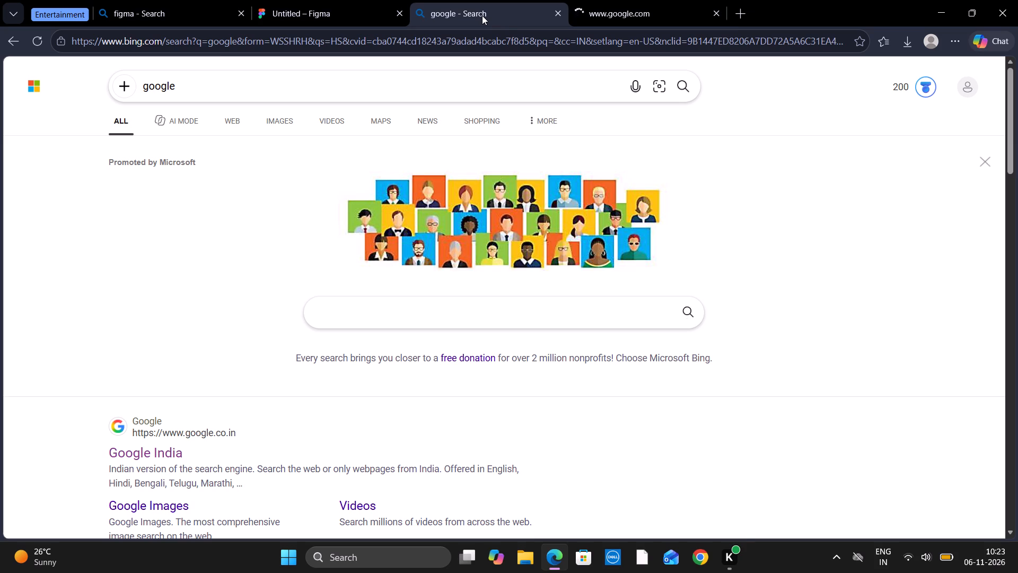
{"action": "left_click", "coordinate": [910, 560]}
{"action": "left_click", "coordinate": [848, 312]}
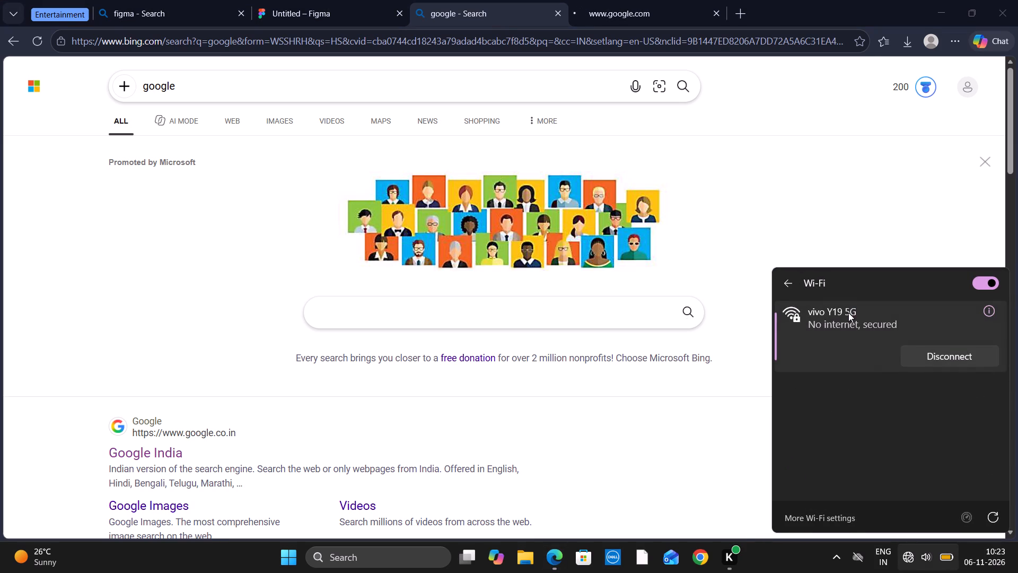
{"action": "left_click", "coordinate": [848, 312]}
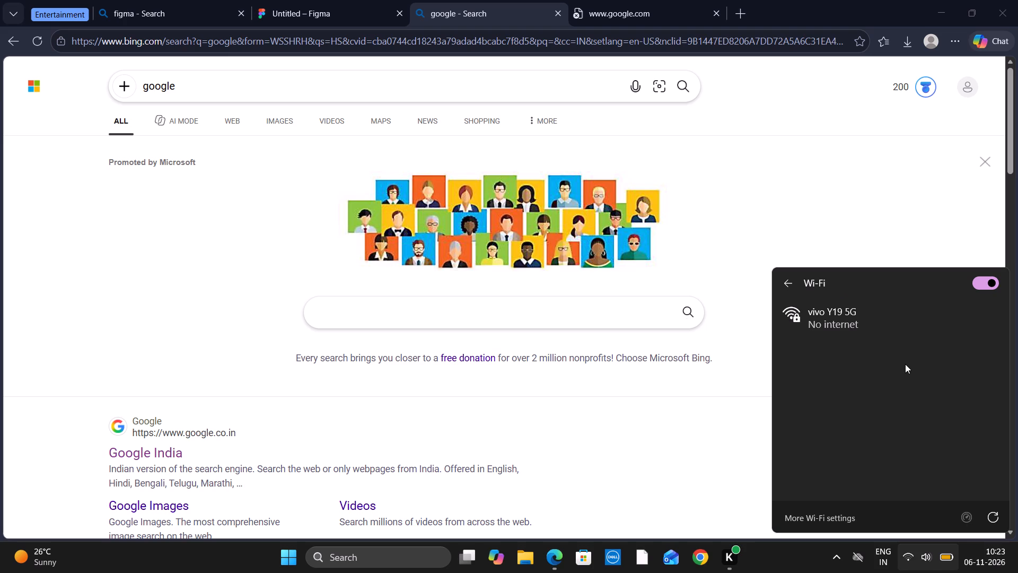
{"action": "left_click", "coordinate": [918, 310]}
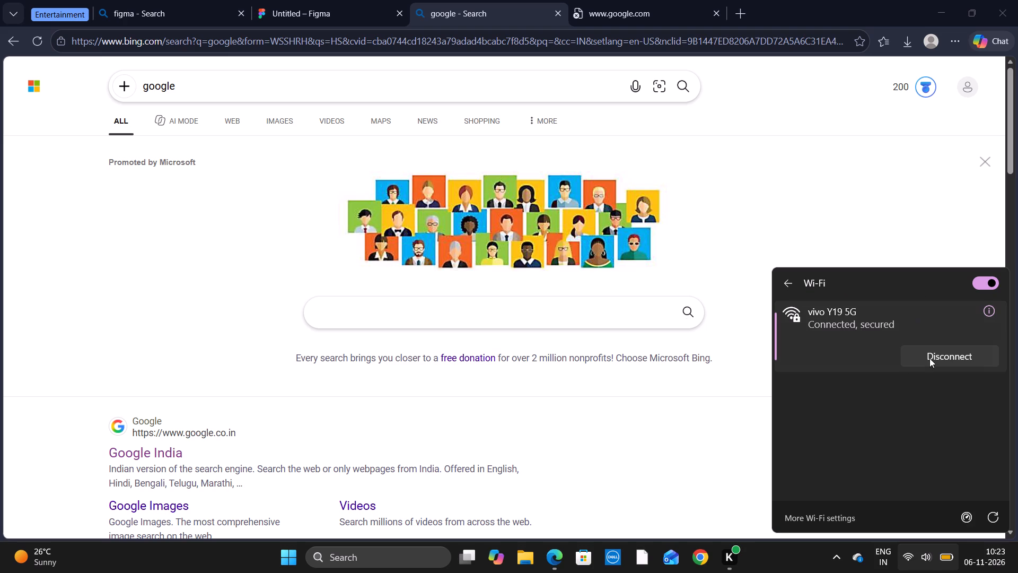
{"action": "left_click", "coordinate": [917, 183]}
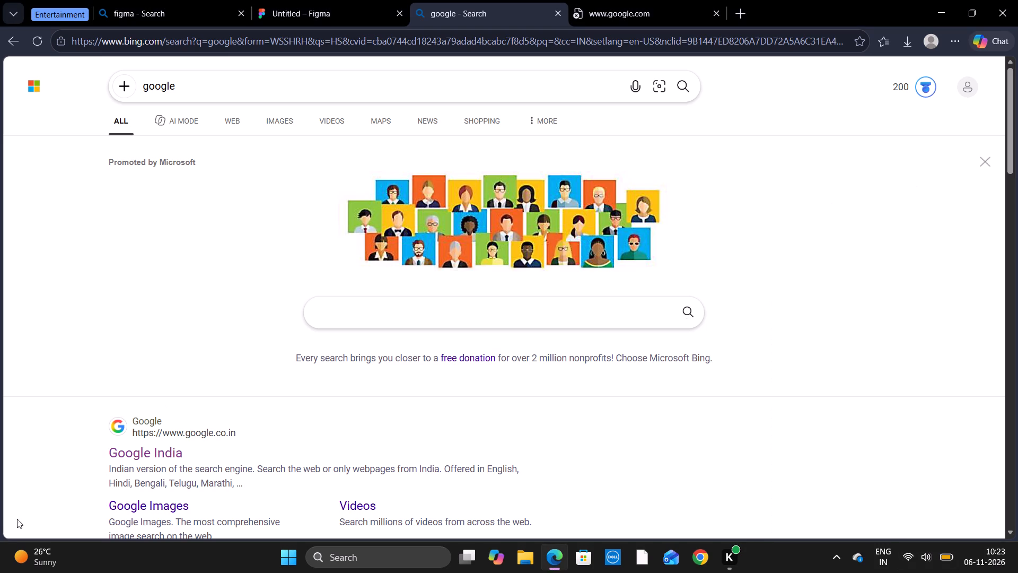
Open the Google India site again from the results and search for "upi icon".
{"action": "left_click", "coordinate": [169, 455]}
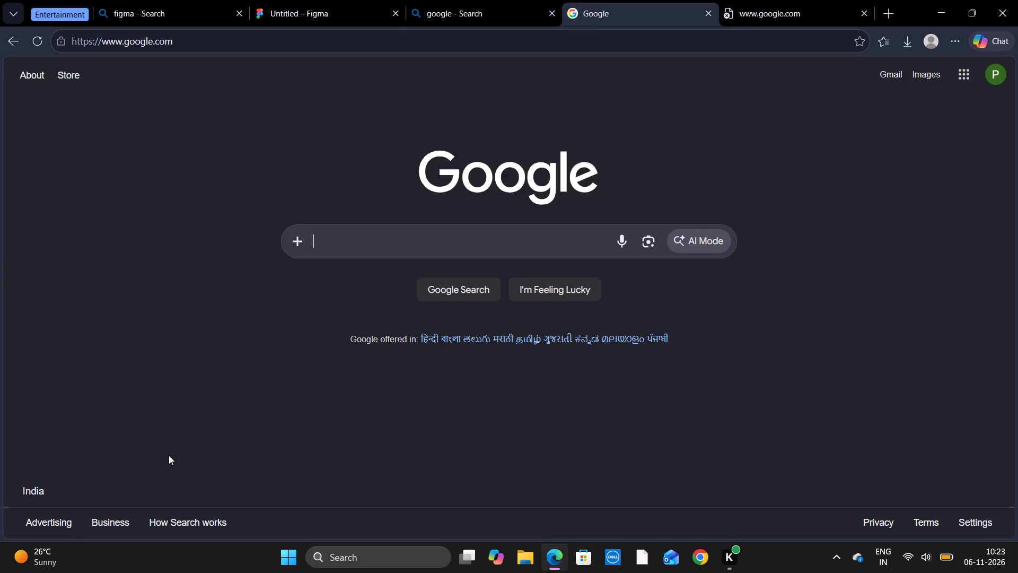
{"action": "left_click", "coordinate": [317, 242]}
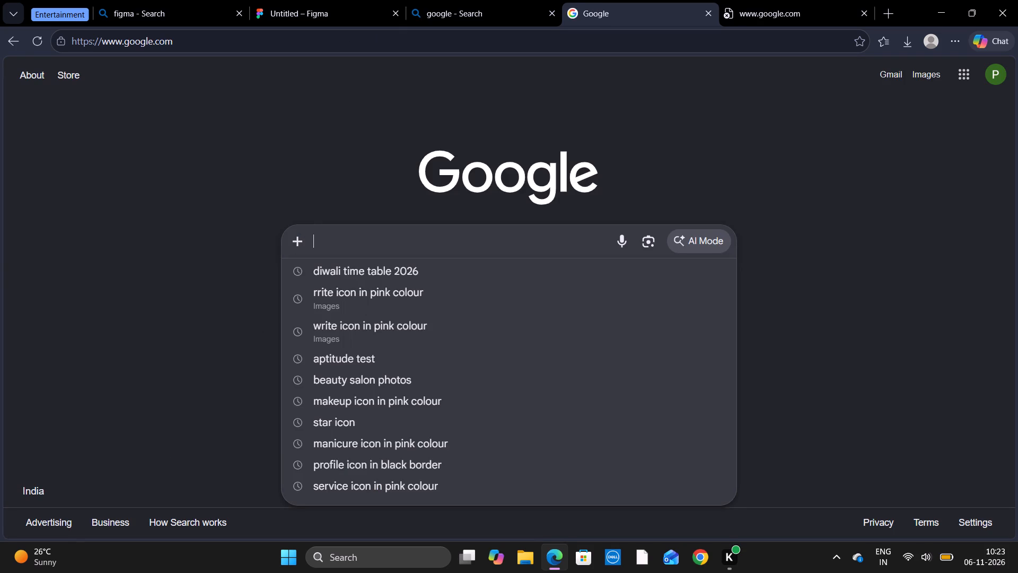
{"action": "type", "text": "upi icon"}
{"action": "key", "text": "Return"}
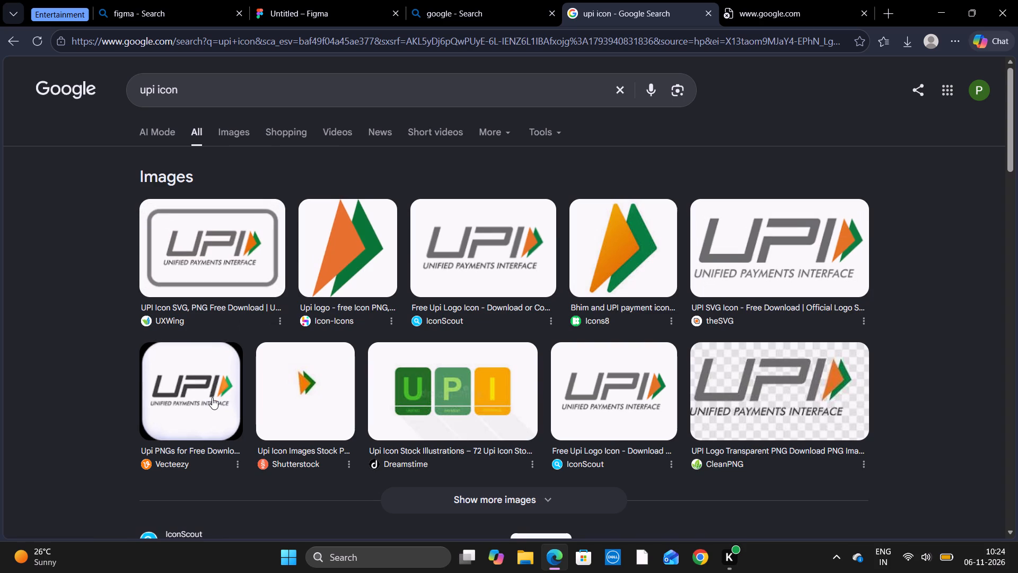
Copy the UPI logo image shown beside IconScout's Free Upi Logo Icon search result.
{"action": "scroll", "coordinate": [212, 397], "scroll_direction": "down", "scroll_amount": 2}
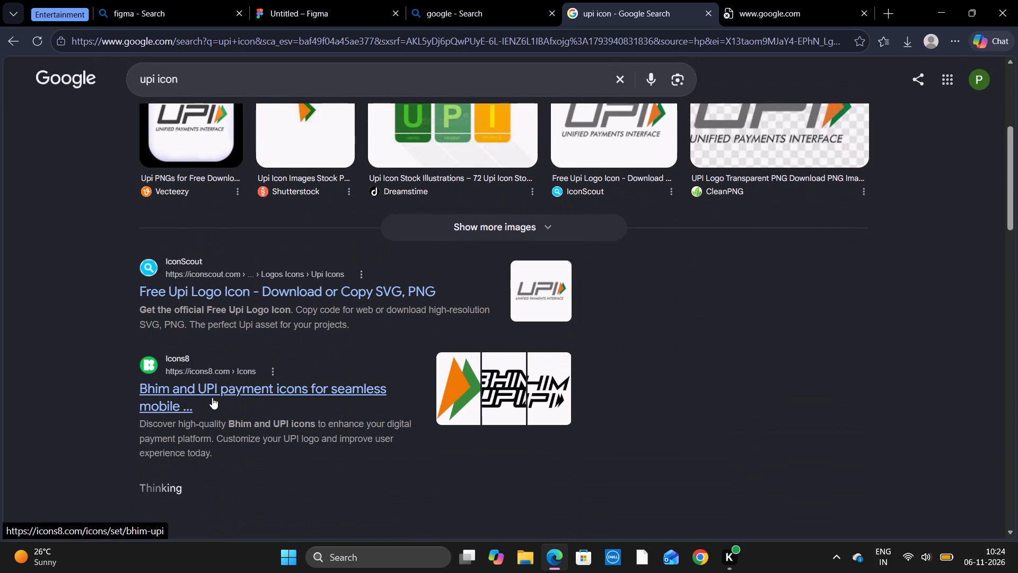
{"action": "scroll", "coordinate": [212, 397], "scroll_direction": "down", "scroll_amount": 1}
{"action": "right_click", "coordinate": [554, 268]}
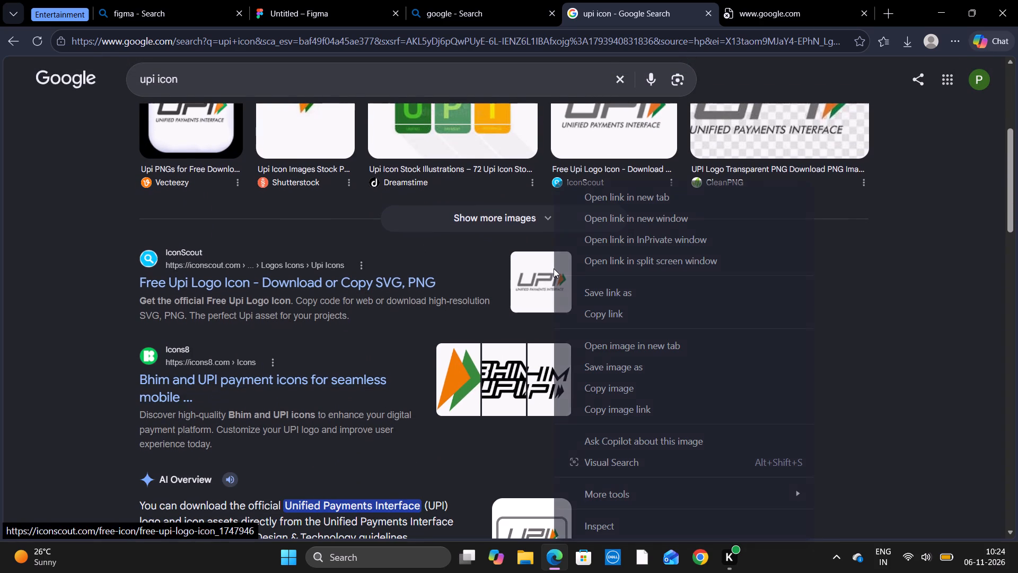
{"action": "left_click", "coordinate": [647, 393]}
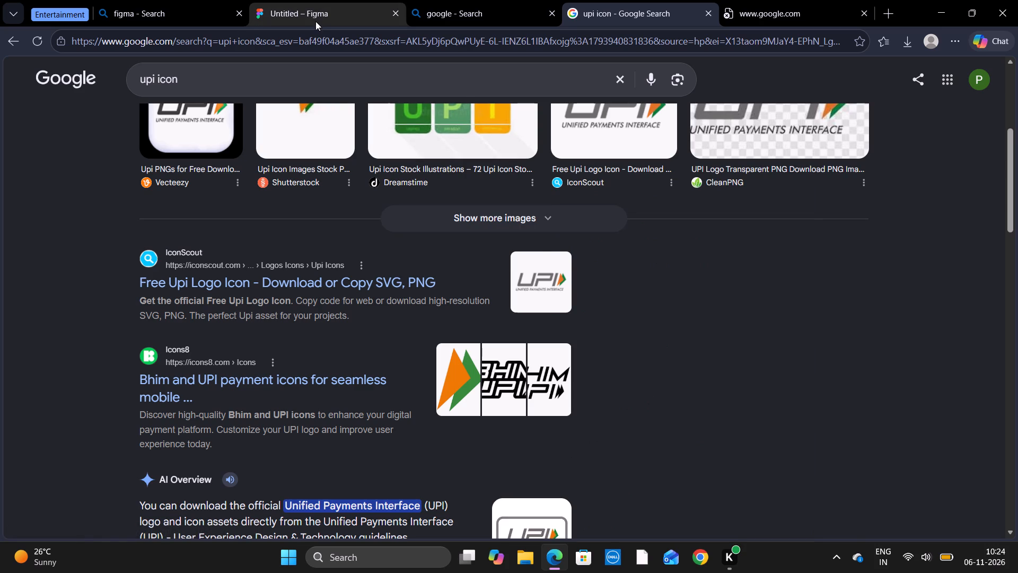
Paste the UPI logo into the Untitled Figma design and place it in the first payment method row, at about X 38, Y 275.
{"action": "left_click", "coordinate": [316, 8]}
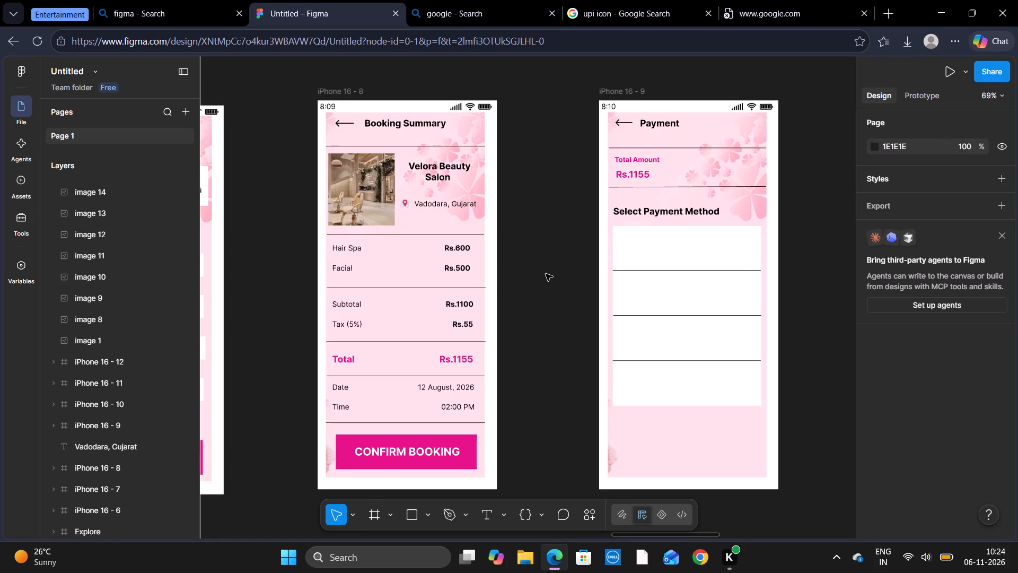
{"action": "left_click", "coordinate": [546, 274]}
{"action": "key", "text": "ctrl+v"}
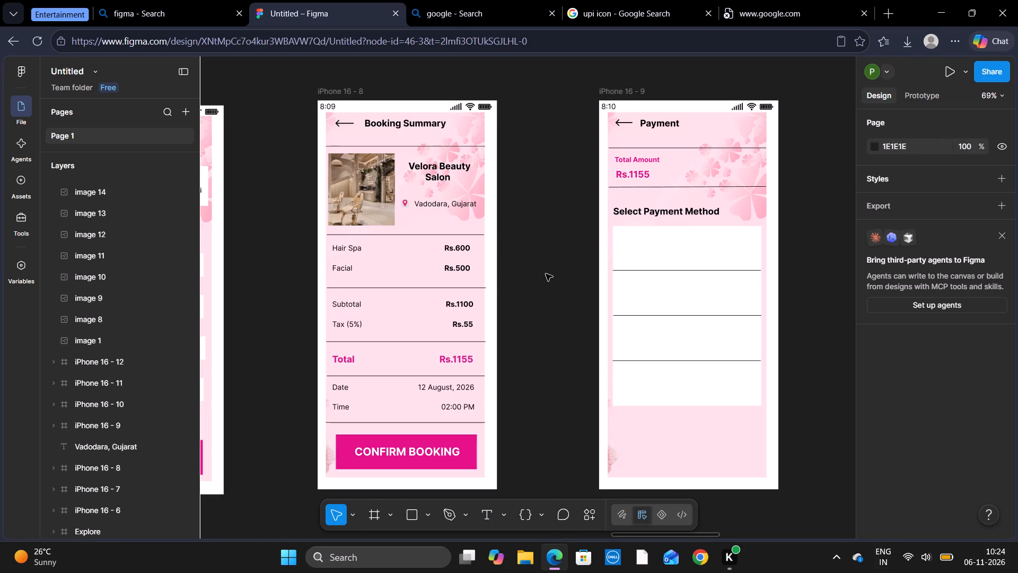
{"action": "left_click_drag", "start_coordinate": [533, 299], "coordinate": [615, 262]}
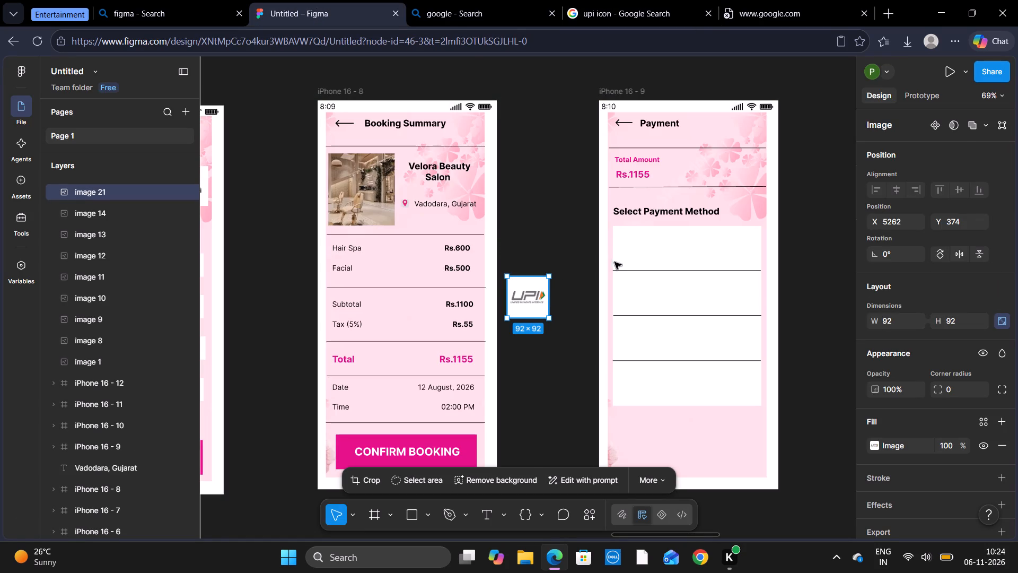
{"action": "left_click_drag", "start_coordinate": [615, 262], "coordinate": [642, 247]}
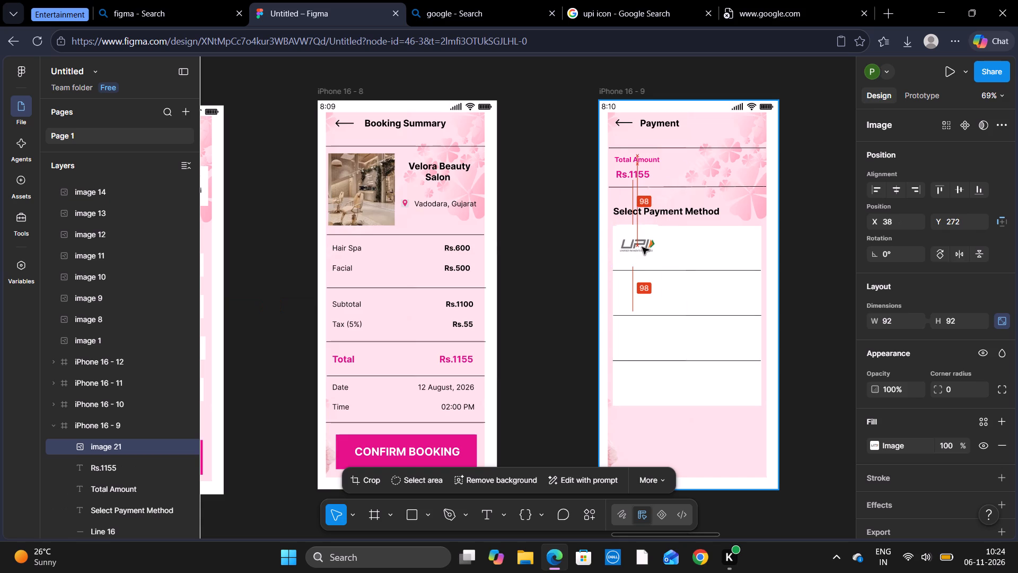
{"action": "left_click_drag", "start_coordinate": [642, 247], "coordinate": [642, 249]}
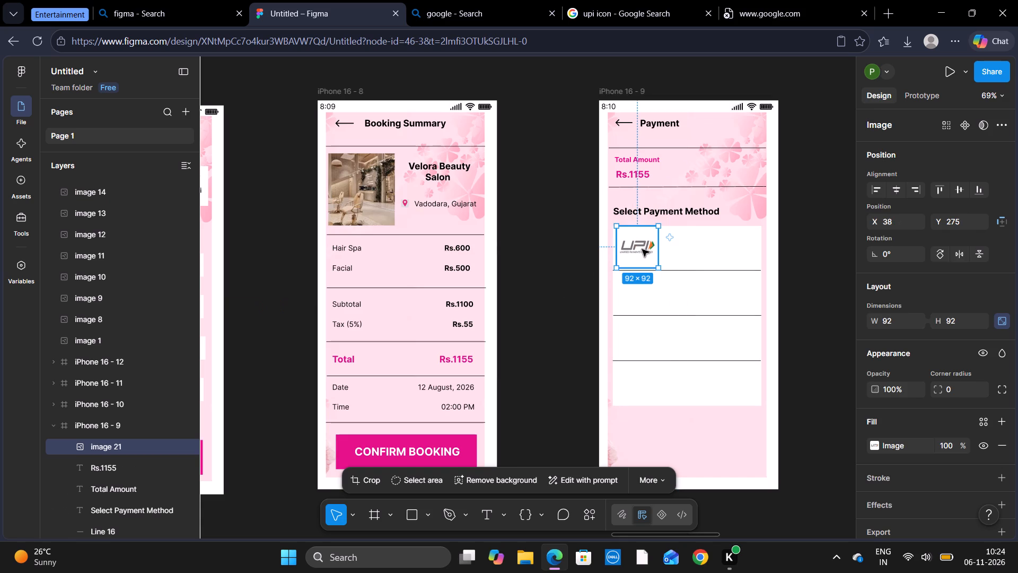
{"action": "left_click", "coordinate": [526, 298]}
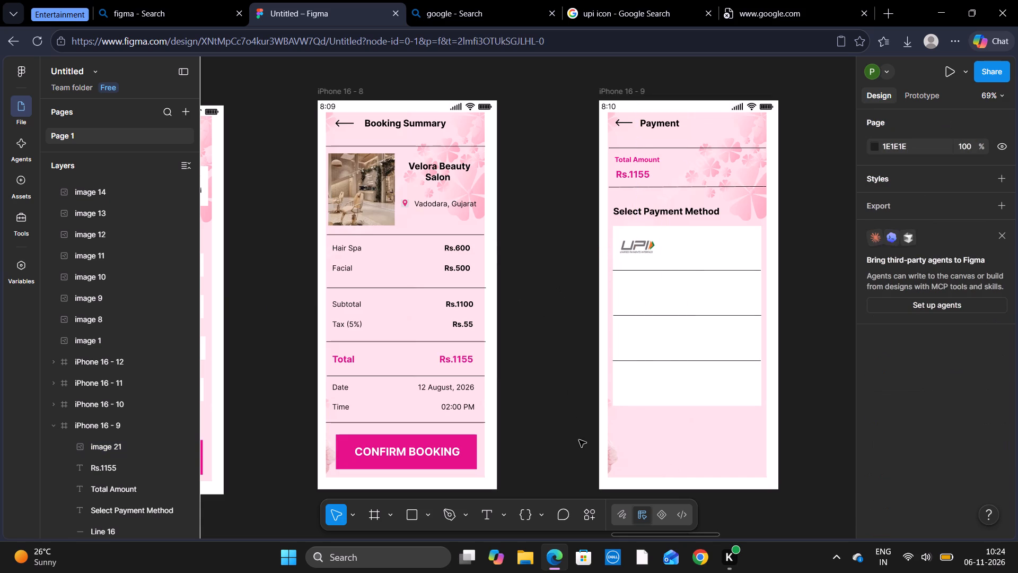
Return to the Google results and replace the query with a search for "card icon".
{"action": "left_click", "coordinate": [651, 11]}
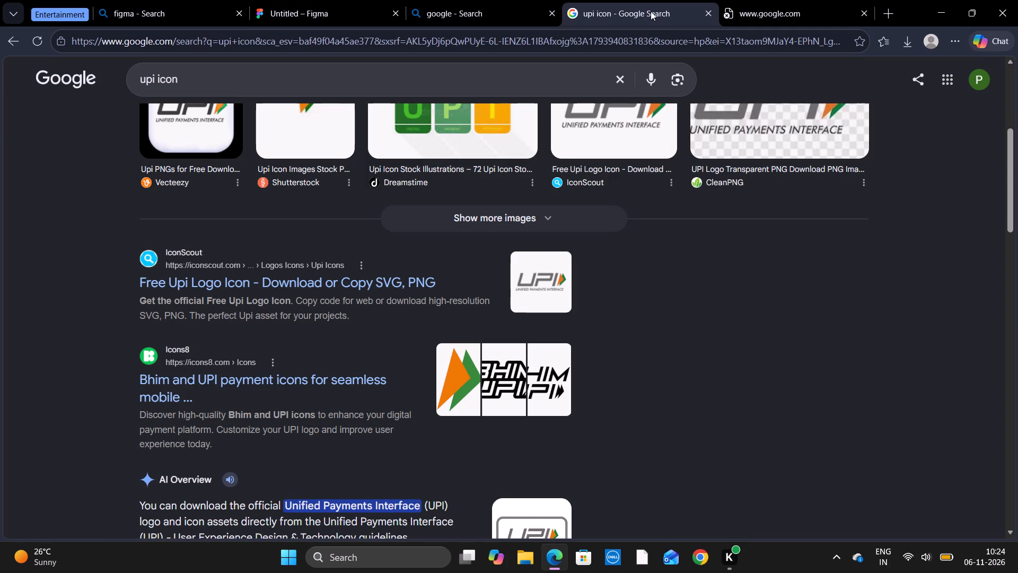
{"action": "left_click", "coordinate": [157, 78]}
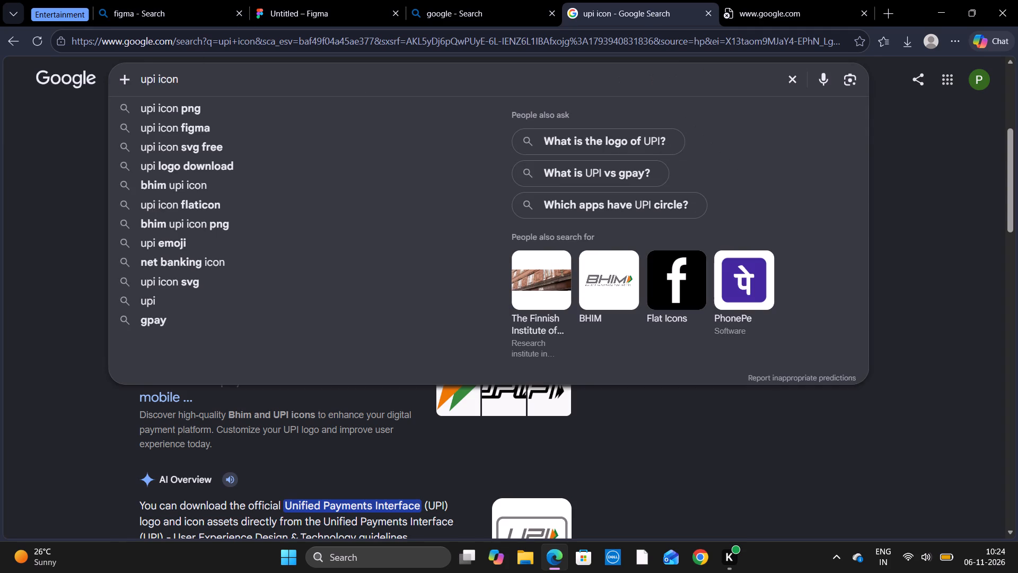
{"action": "key", "text": "BackSpace"}
{"action": "key", "text": "BackSpace"}
{"action": "key", "text": "BackSpace"}
{"action": "key", "text": "BackSpace"}
{"action": "key", "text": "BackSpace"}
{"action": "key", "text": "BackSpace"}
{"action": "key", "text": "BackSpace"}
{"action": "key", "text": "BackSpace"}
{"action": "key", "text": "BackSpace"}
{"action": "key", "text": "BackSpace"}
{"action": "key", "text": "BackSpace"}
{"action": "key", "text": "BackSpace"}
{"action": "key", "text": "BackSpace"}
{"action": "key", "text": "BackSpace"}
{"action": "key", "text": "BackSpace"}
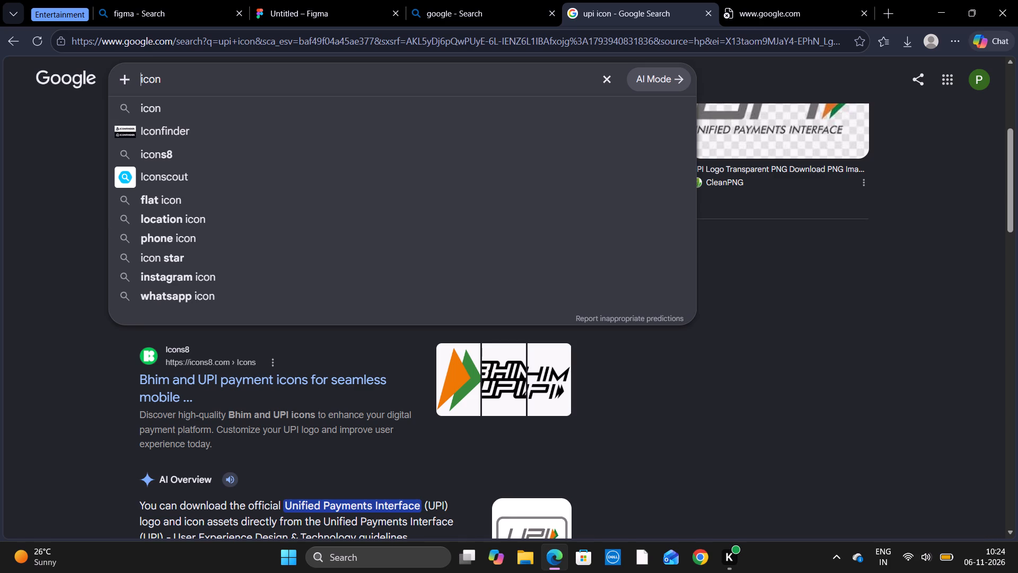
{"action": "type", "text": "card"}
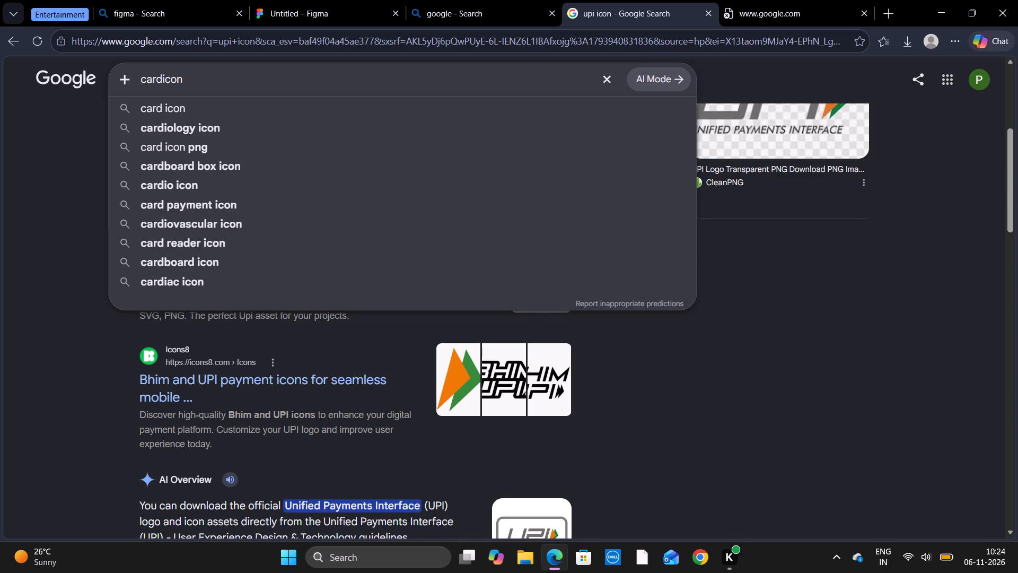
{"action": "key", "text": "space"}
{"action": "key", "text": "Return"}
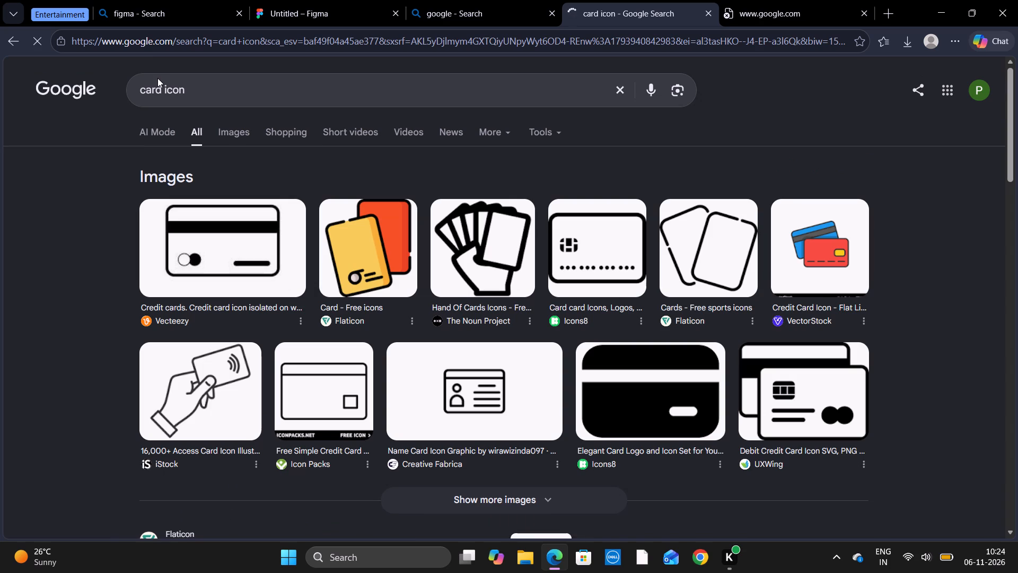
Copy the VectorStock image of blue and red credit cards and paste it into the Untitled Figma design.
{"action": "right_click", "coordinate": [823, 272]}
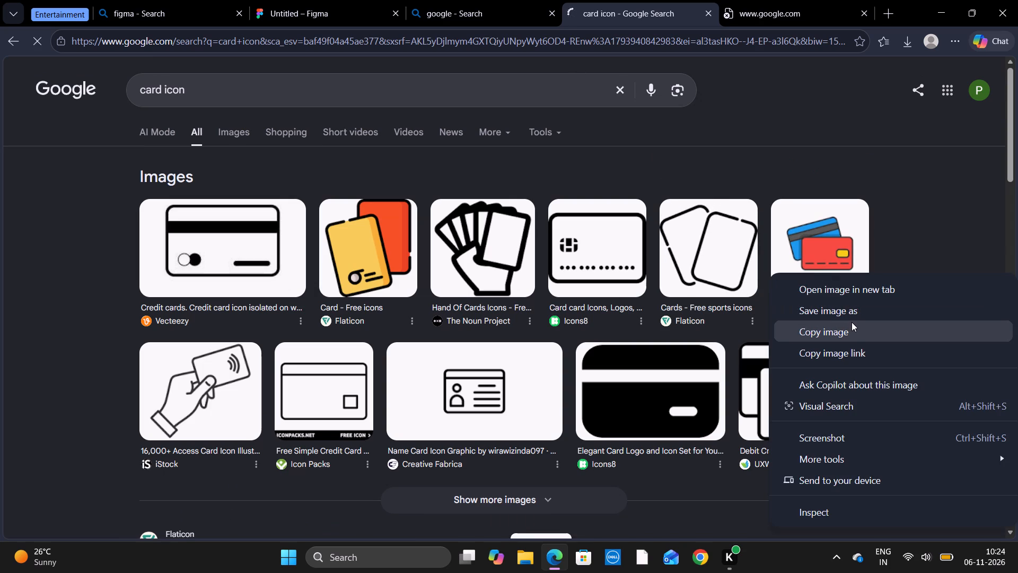
{"action": "left_click", "coordinate": [852, 331]}
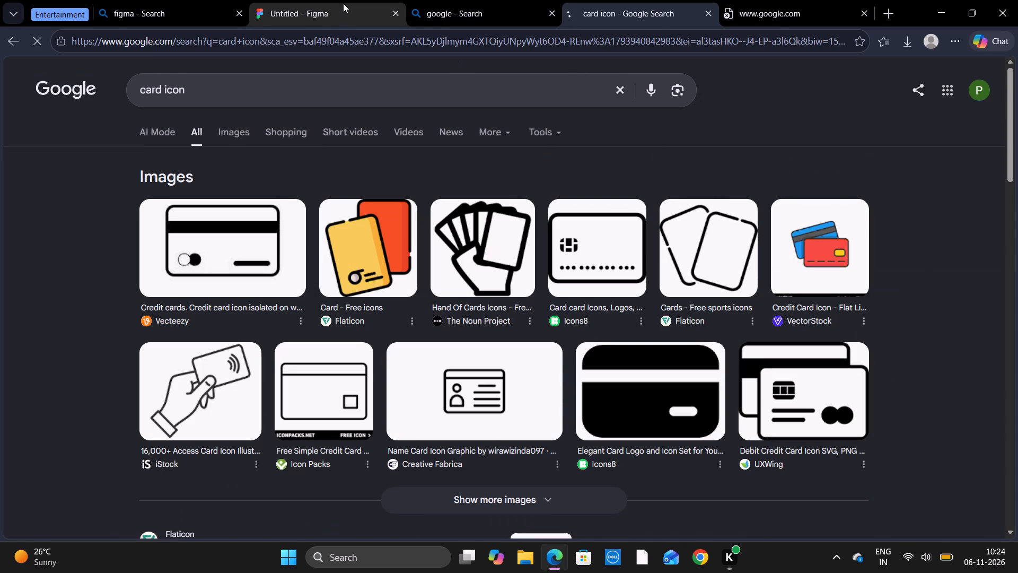
{"action": "left_click", "coordinate": [343, 3]}
{"action": "left_click", "coordinate": [522, 229]}
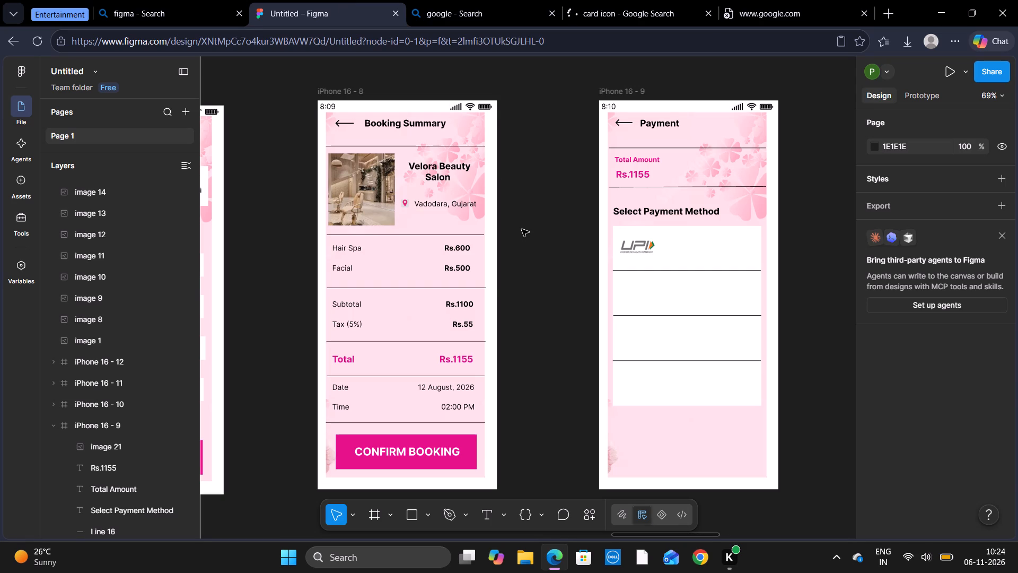
{"action": "key", "text": "ctrl+v"}
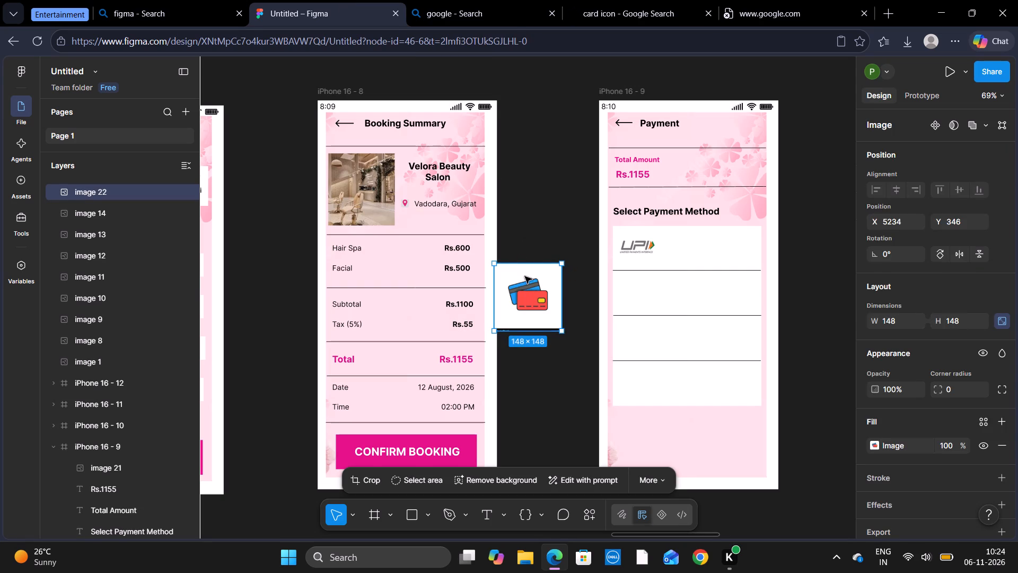
Crop the black strip off the bottom of the card image, making it about 148 × 136.
{"action": "left_click", "coordinate": [368, 483]}
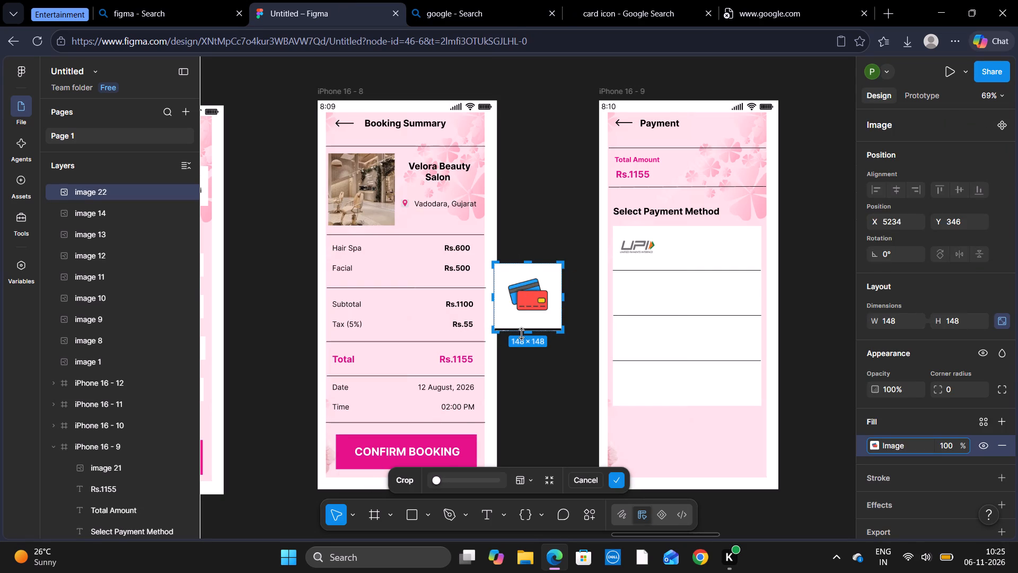
{"action": "left_click_drag", "start_coordinate": [521, 334], "coordinate": [520, 328]}
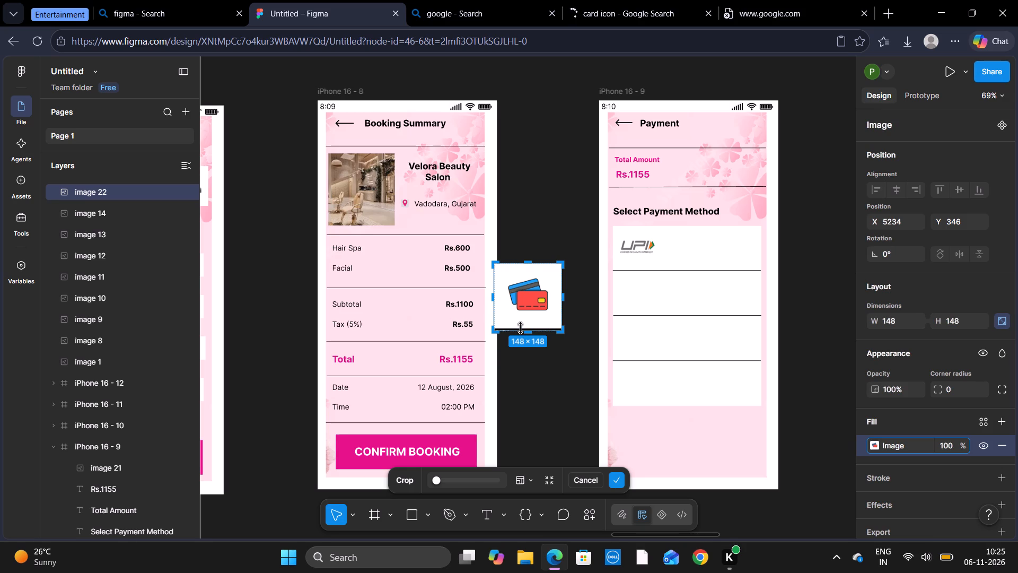
{"action": "left_click_drag", "start_coordinate": [520, 328], "coordinate": [520, 326]}
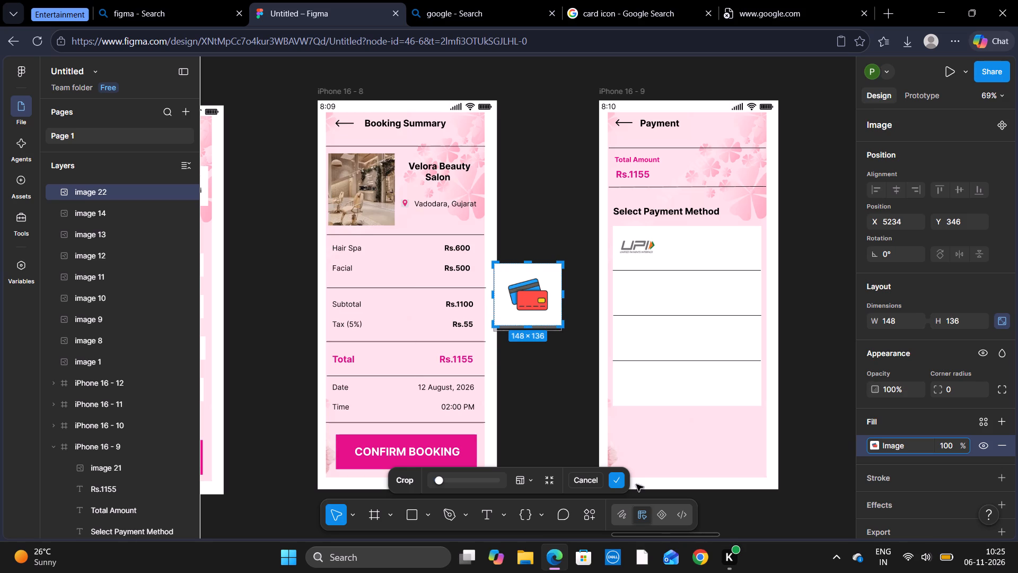
{"action": "left_click", "coordinate": [618, 477]}
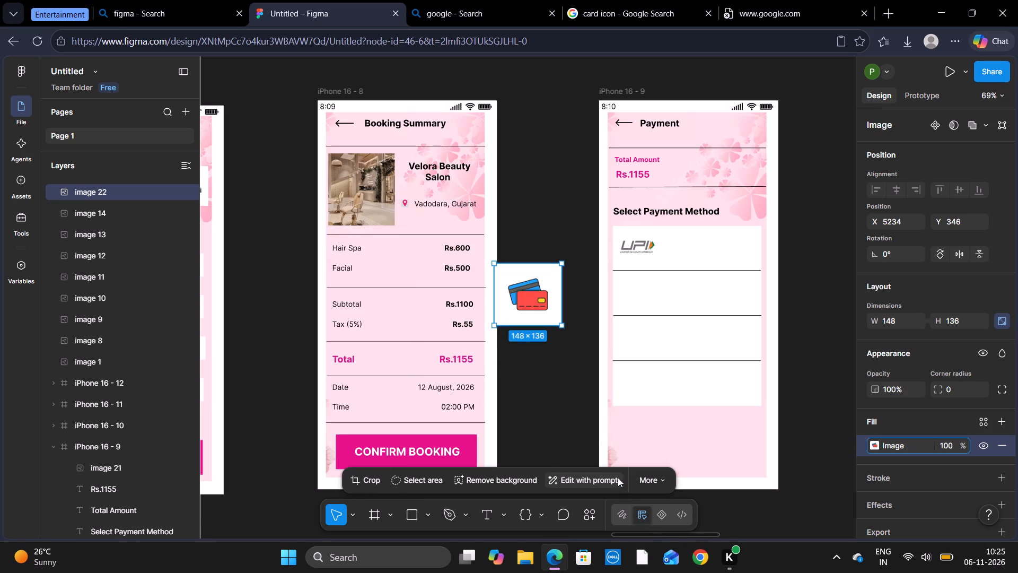
{"action": "left_click", "coordinate": [549, 384]}
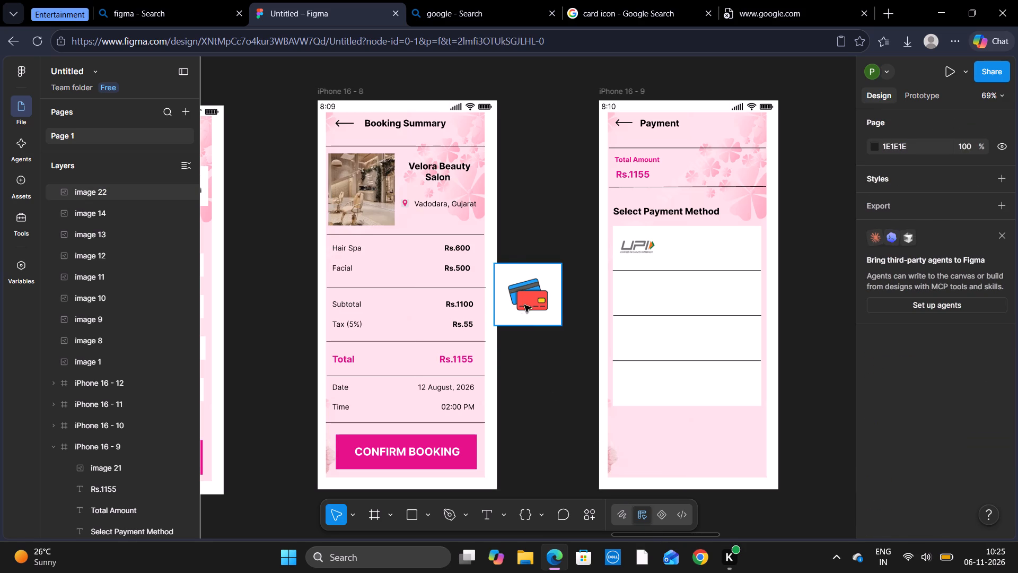
Scale the cropped card image down proportionally to about 121 × 111.
{"action": "left_click", "coordinate": [508, 275]}
{"action": "left_click_drag", "start_coordinate": [494, 263], "coordinate": [504, 272]}
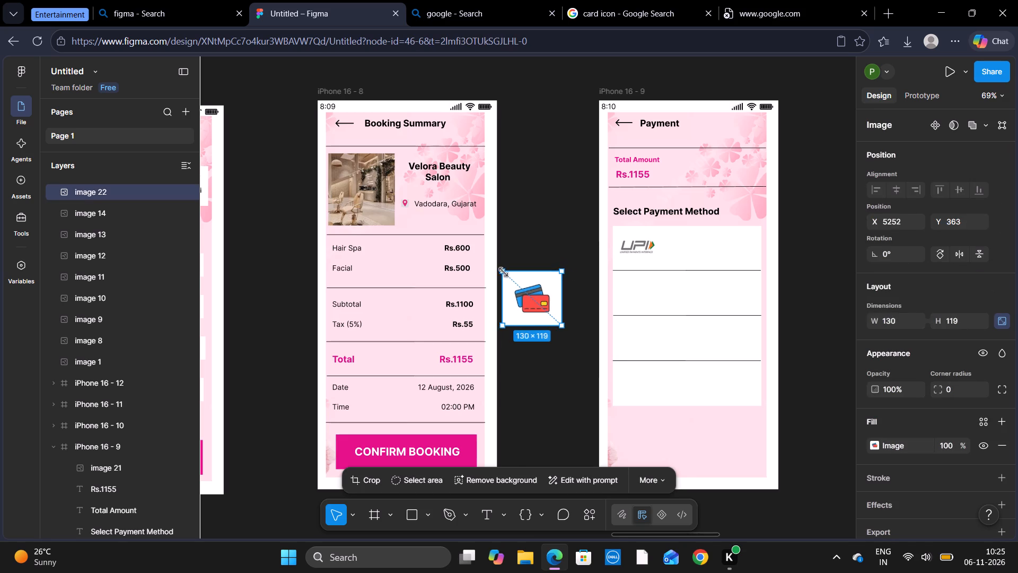
{"action": "left_click_drag", "start_coordinate": [504, 272], "coordinate": [506, 275]}
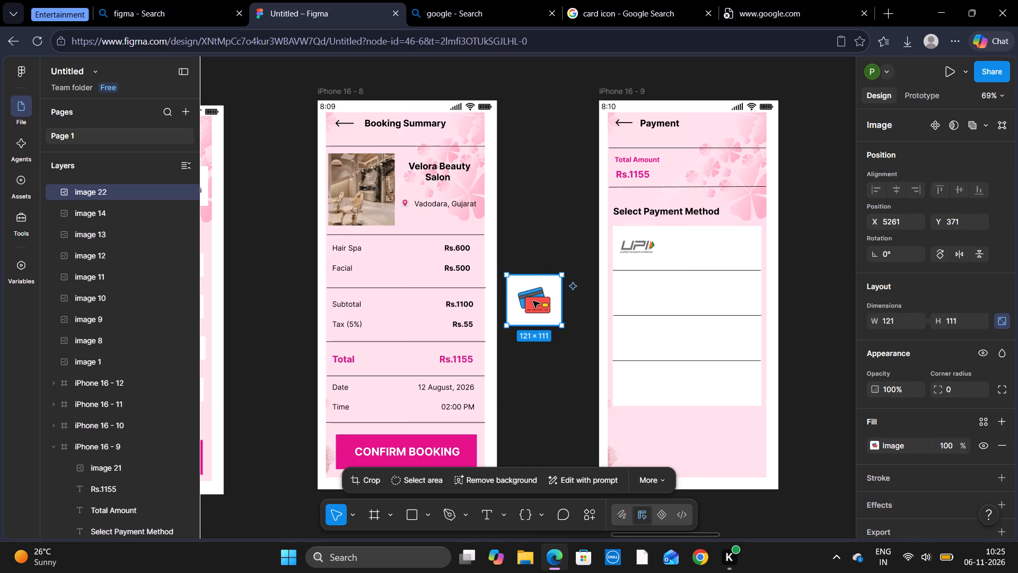
Crop the empty margin off the top of the card image on the canvas, making it about 121 × 93.
{"action": "left_click_drag", "start_coordinate": [533, 301], "coordinate": [637, 298]}
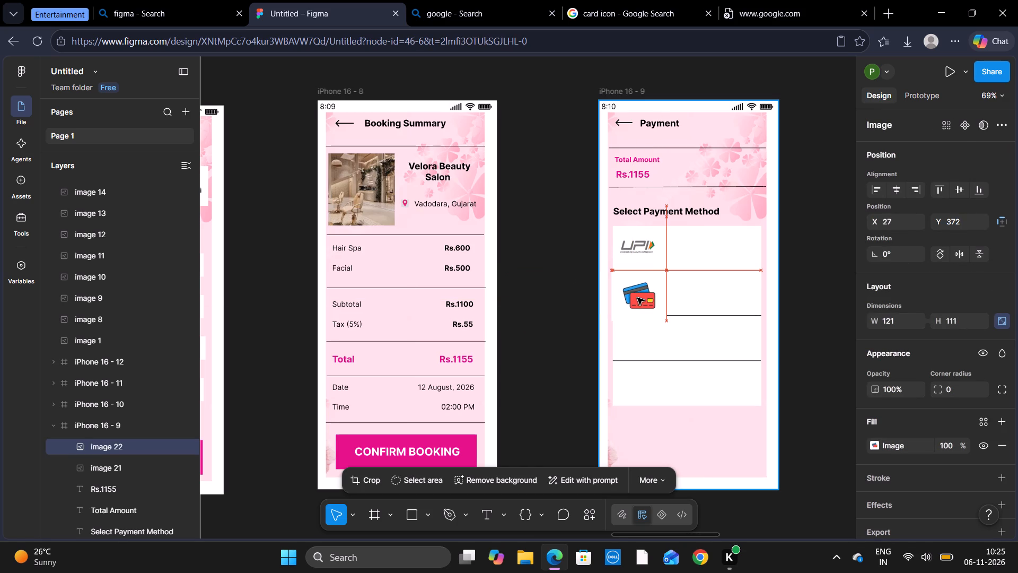
{"action": "left_click_drag", "start_coordinate": [637, 298], "coordinate": [559, 304]}
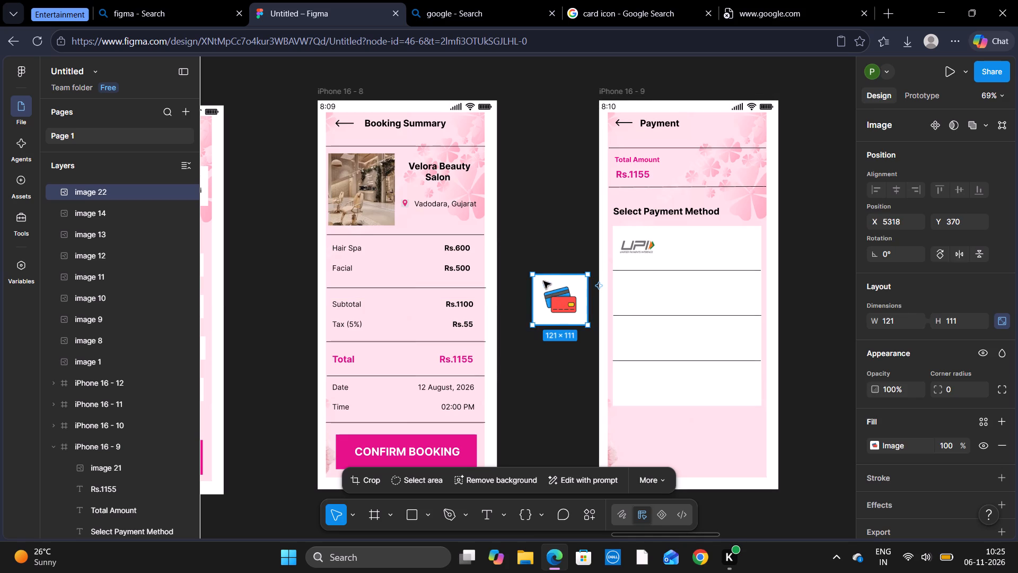
{"action": "left_click", "coordinate": [367, 476]}
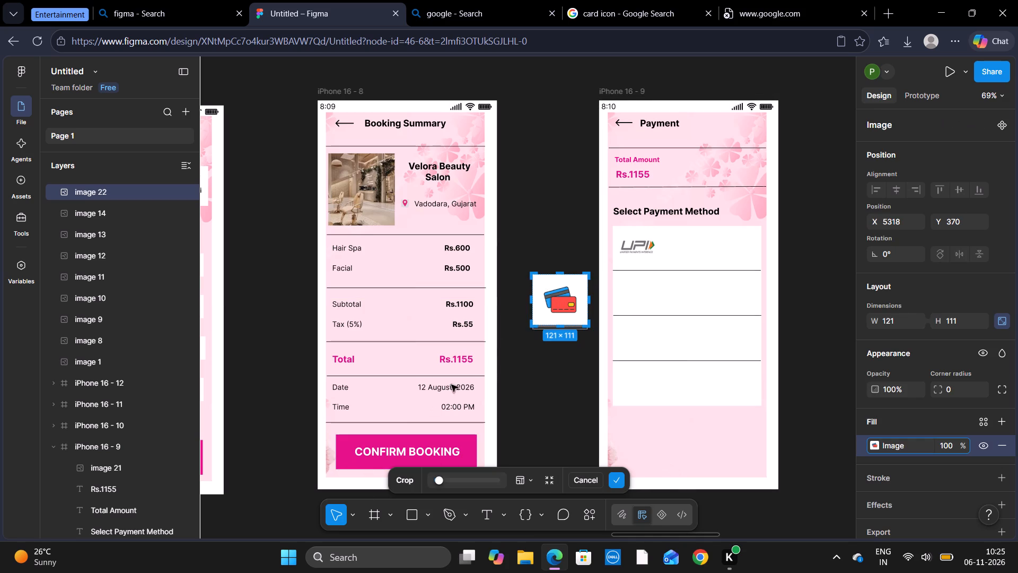
{"action": "left_click_drag", "start_coordinate": [563, 274], "coordinate": [563, 278]}
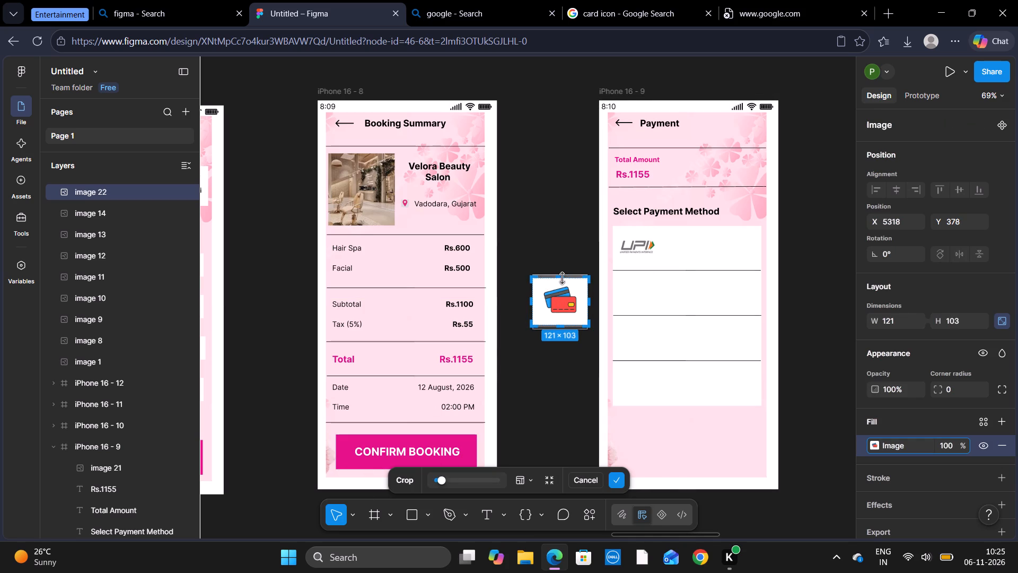
{"action": "left_click_drag", "start_coordinate": [563, 278], "coordinate": [564, 282]}
{"action": "left_click", "coordinate": [613, 480]}
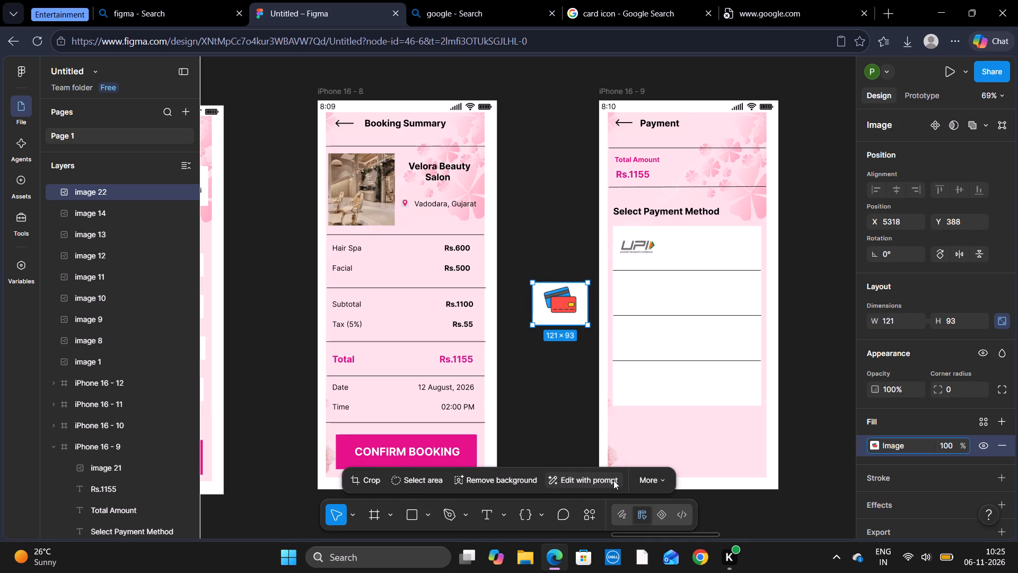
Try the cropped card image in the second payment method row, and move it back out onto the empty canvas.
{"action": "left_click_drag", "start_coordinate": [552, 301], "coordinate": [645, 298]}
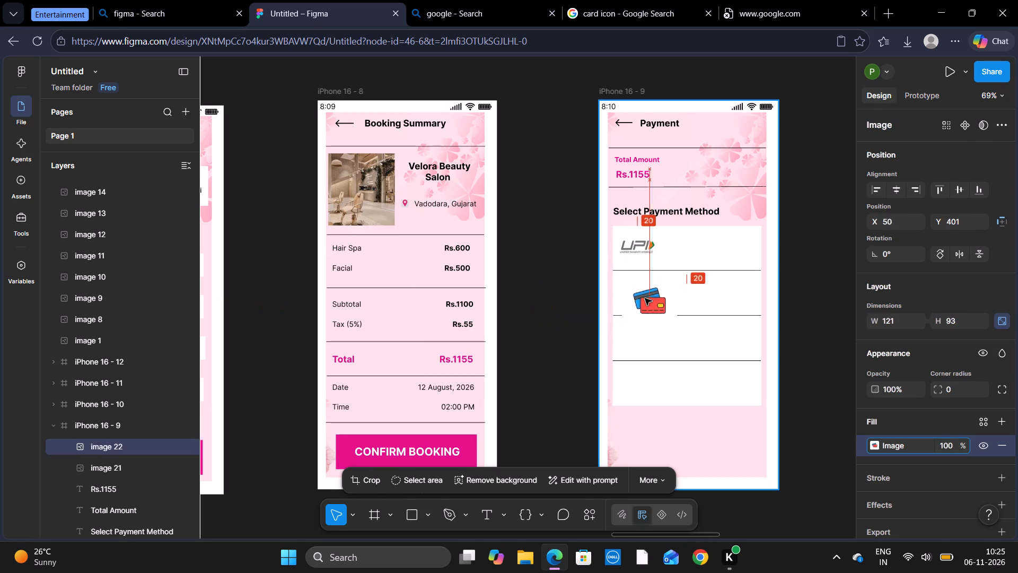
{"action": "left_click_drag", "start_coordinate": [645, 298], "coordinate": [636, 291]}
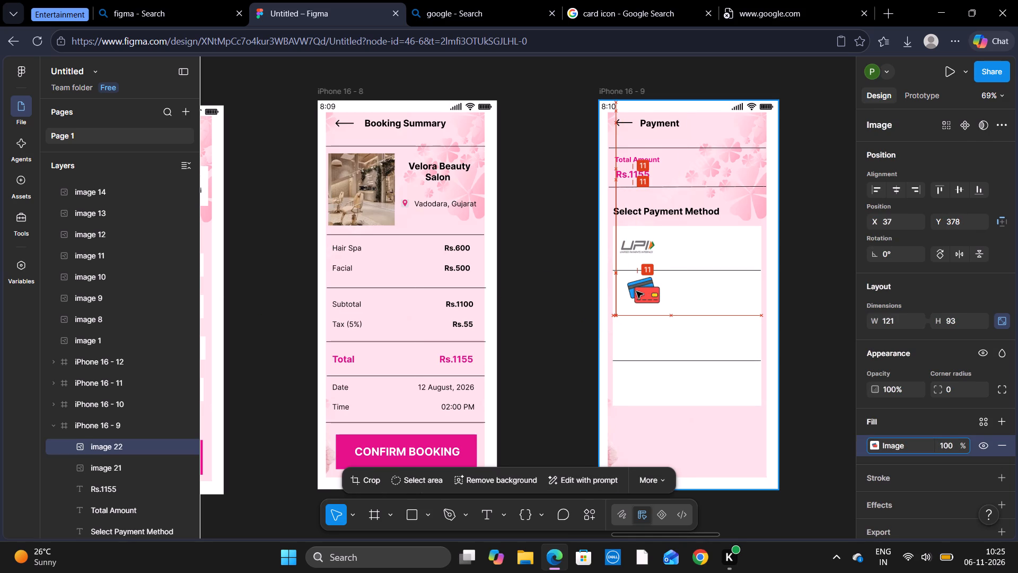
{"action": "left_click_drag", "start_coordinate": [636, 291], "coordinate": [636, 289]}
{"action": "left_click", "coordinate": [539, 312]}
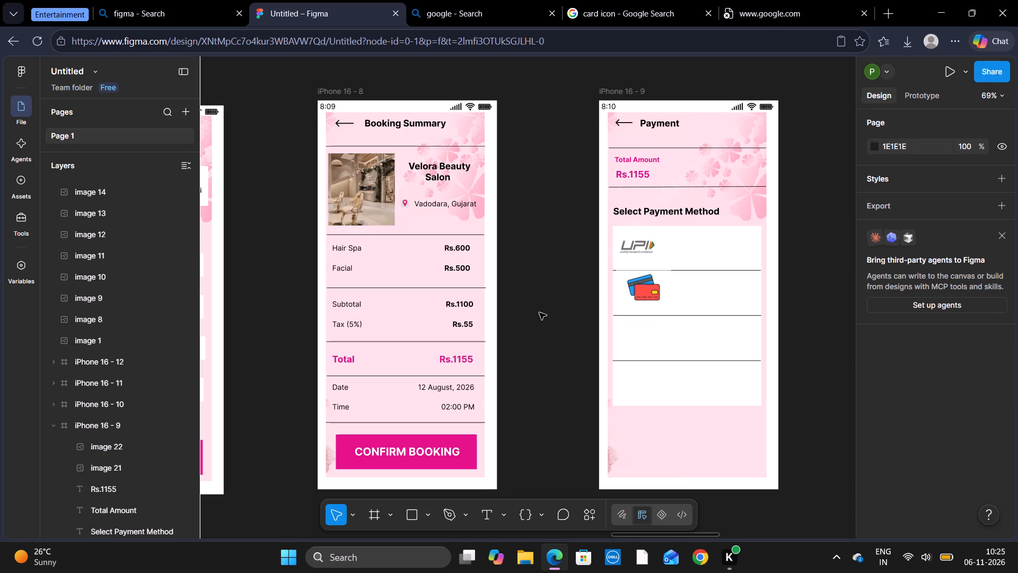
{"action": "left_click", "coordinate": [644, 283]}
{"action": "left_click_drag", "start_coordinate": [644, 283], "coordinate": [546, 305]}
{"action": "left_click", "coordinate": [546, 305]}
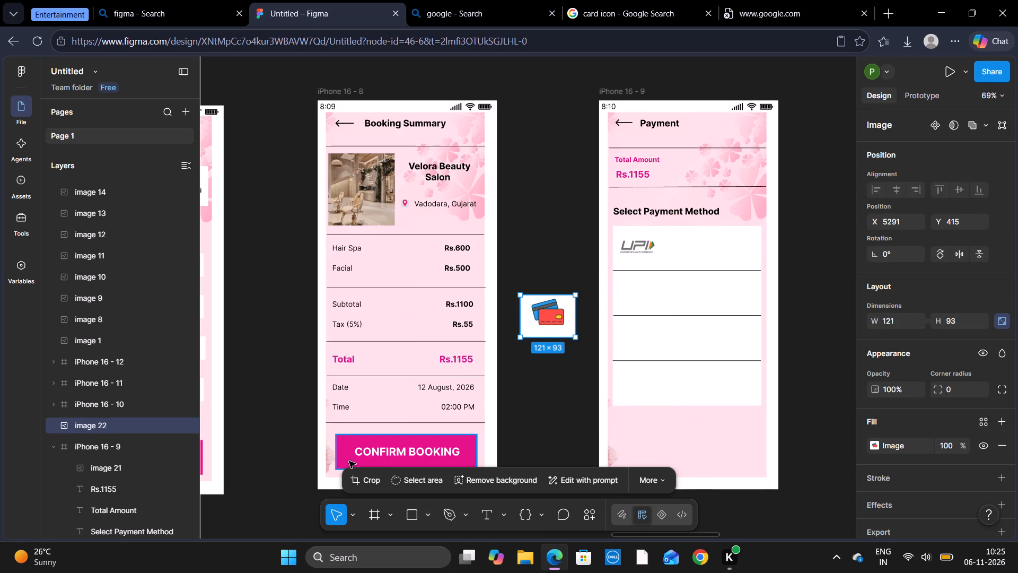
Crop the card image's bottom and both sides close to the cards, making it about 85 × 75.
{"action": "left_click", "coordinate": [361, 479]}
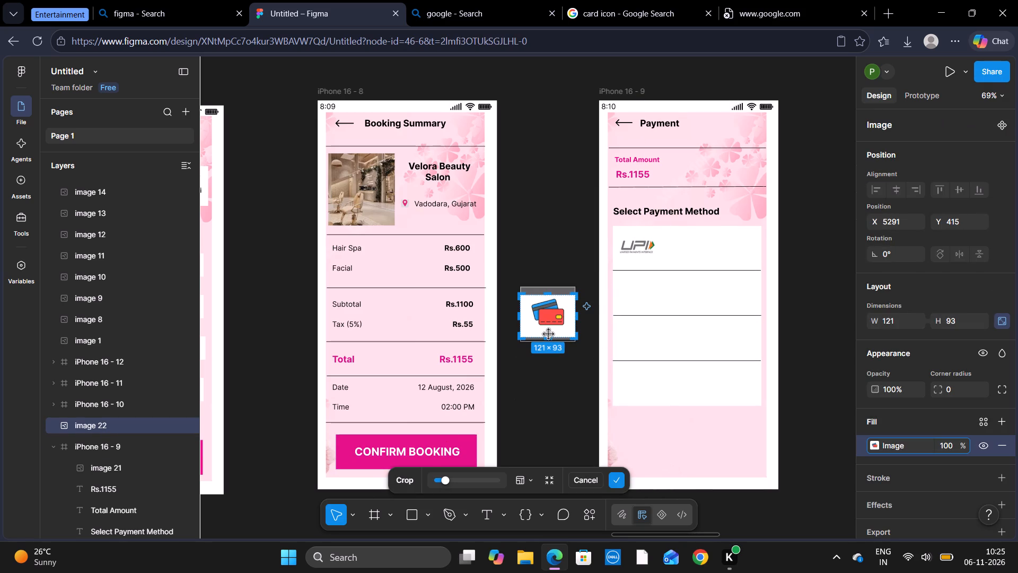
{"action": "left_click_drag", "start_coordinate": [549, 336], "coordinate": [548, 329]}
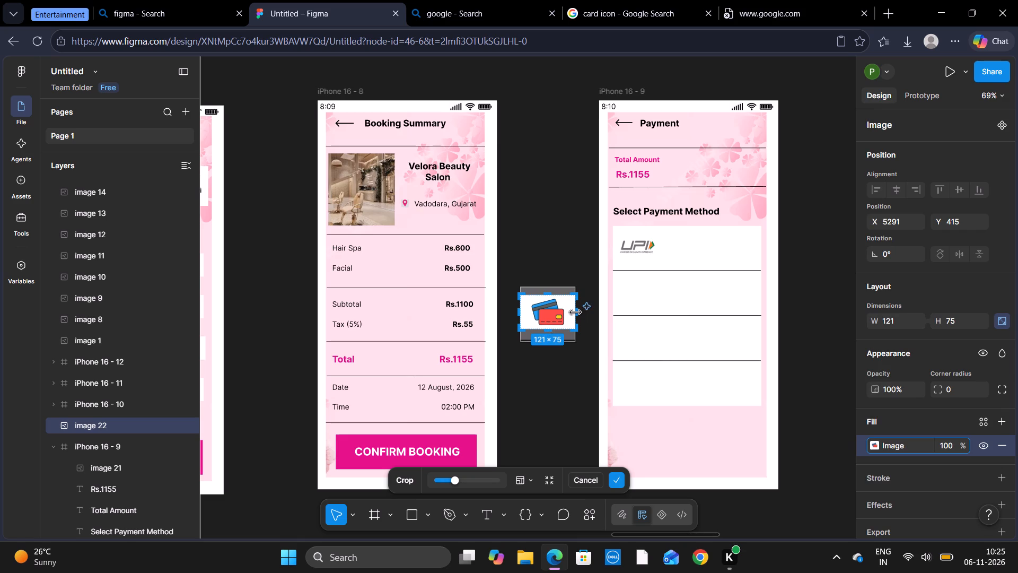
{"action": "left_click_drag", "start_coordinate": [575, 312], "coordinate": [568, 314]}
{"action": "left_click", "coordinate": [568, 314]}
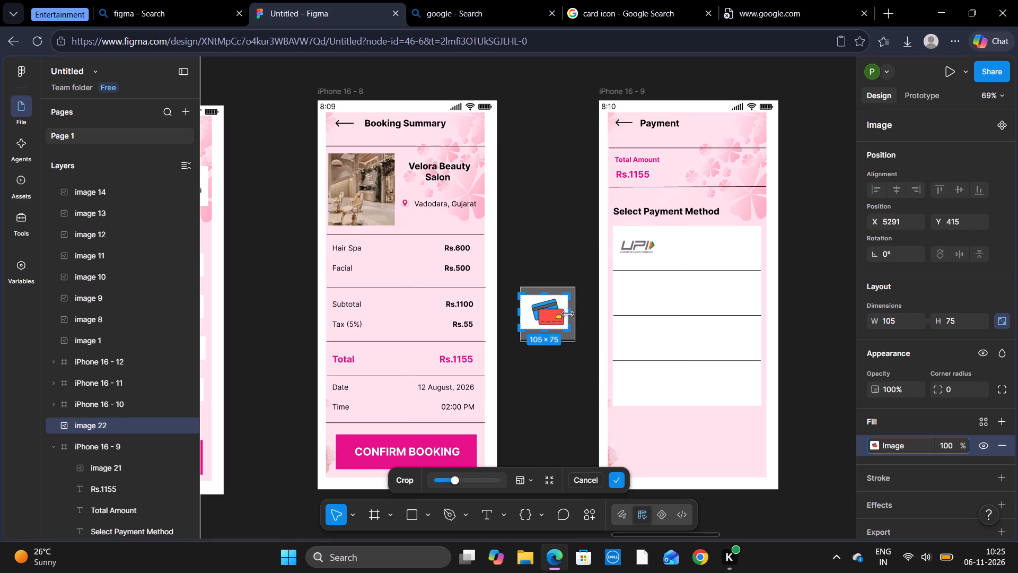
{"action": "left_click_drag", "start_coordinate": [524, 318], "coordinate": [529, 318]}
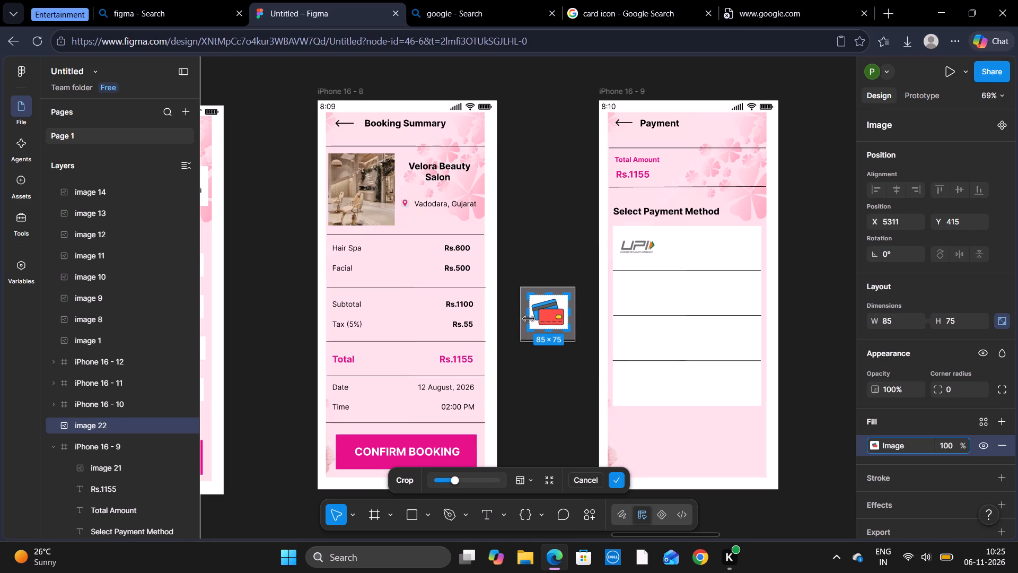
{"action": "left_click_drag", "start_coordinate": [529, 318], "coordinate": [529, 318]}
{"action": "left_click", "coordinate": [529, 318]}
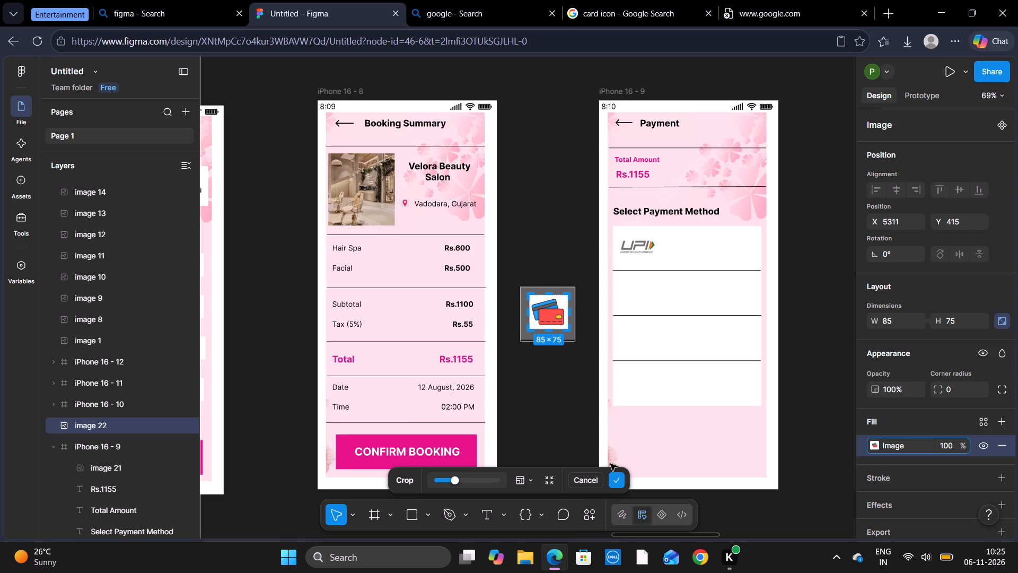
{"action": "left_click", "coordinate": [613, 475]}
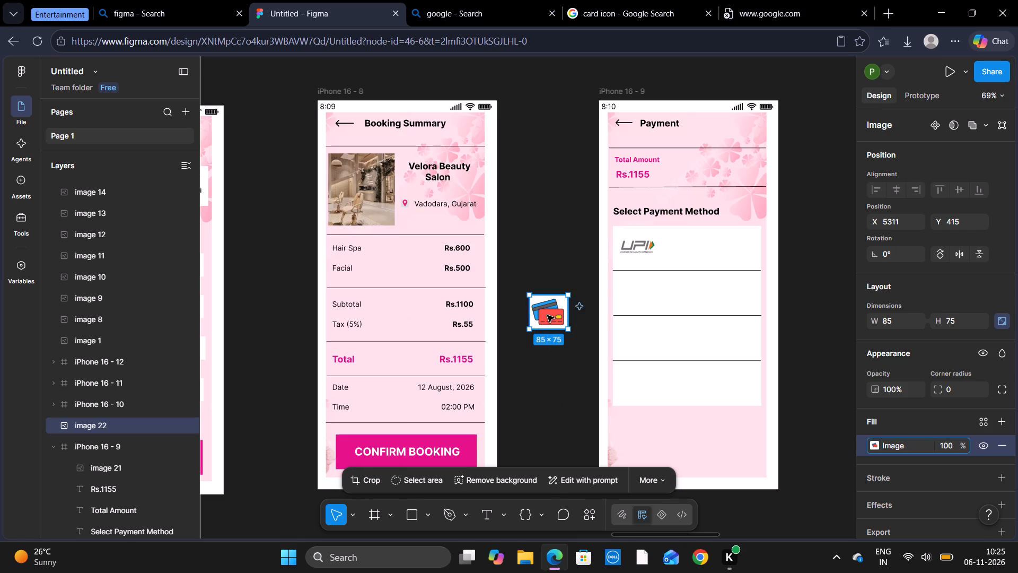
Place the card image in the second Select Payment Method row below the UPI logo, at about X 41, Y 381.
{"action": "left_click_drag", "start_coordinate": [547, 315], "coordinate": [636, 293]}
{"action": "left_click", "coordinate": [633, 296]}
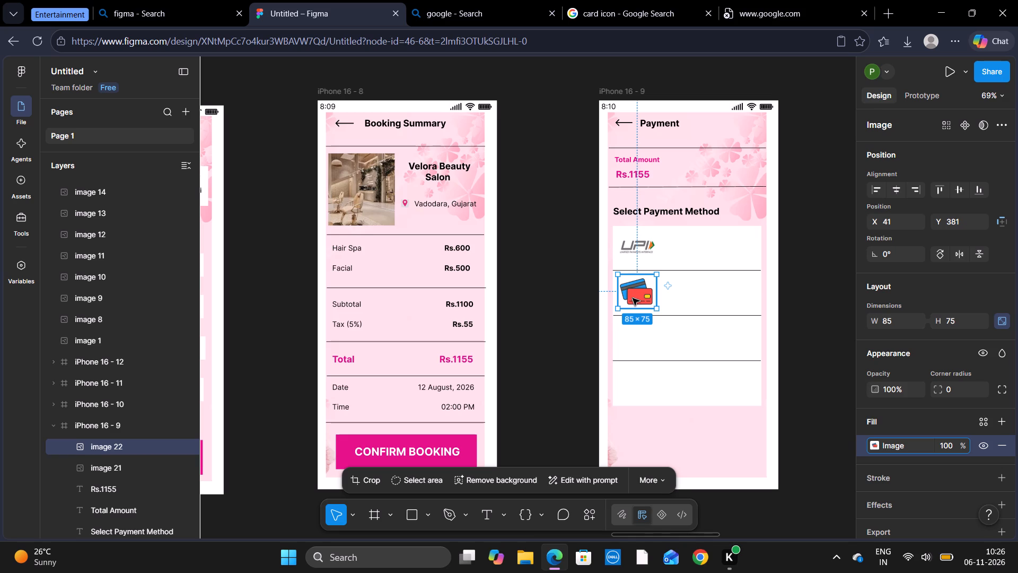
{"action": "left_click", "coordinate": [633, 299]}
{"action": "left_click", "coordinate": [546, 377]}
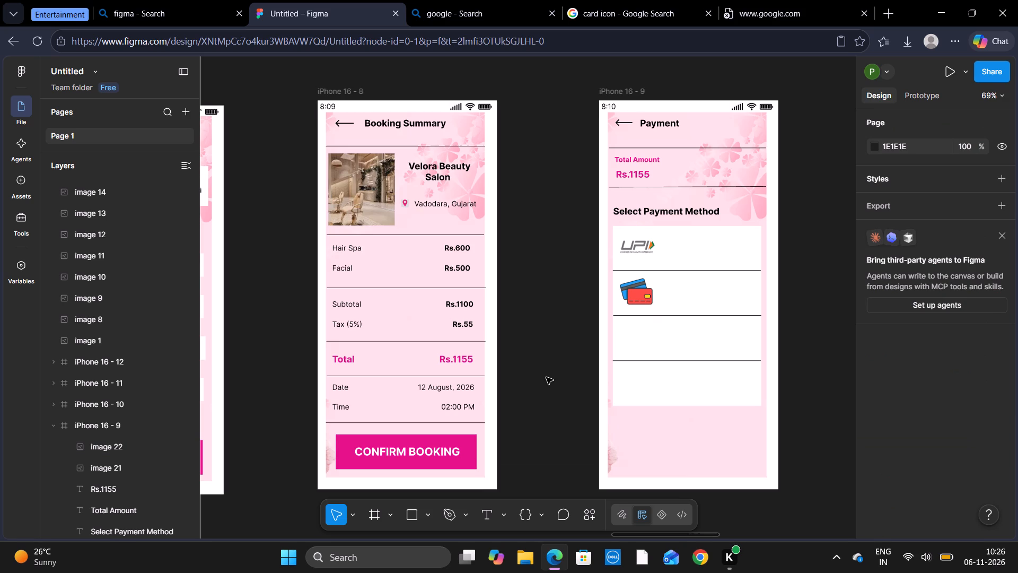
Return to the Google results and replace "card" in the query to search for a netbanking icon.
{"action": "left_click", "coordinate": [679, 5]}
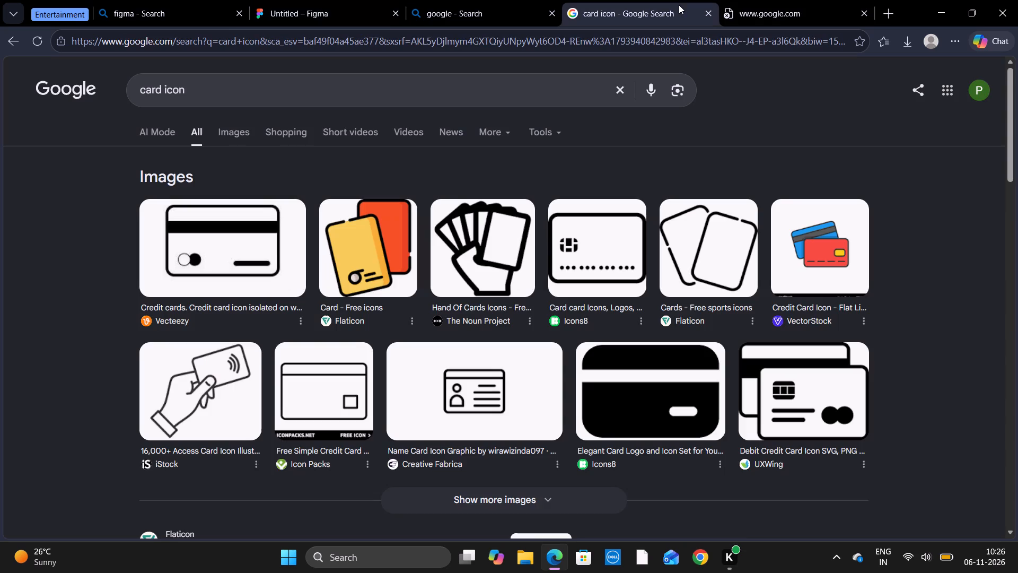
{"action": "left_click", "coordinate": [161, 88]}
{"action": "key", "text": "BackSpace"}
{"action": "key", "text": "BackSpace"}
{"action": "key", "text": "BackSpace"}
{"action": "key", "text": "BackSpace"}
{"action": "key", "text": "BackSpace"}
{"action": "key", "text": "BackSpace"}
{"action": "key", "text": "BackSpace"}
{"action": "key", "text": "BackSpace"}
{"action": "key", "text": "BackSpace"}
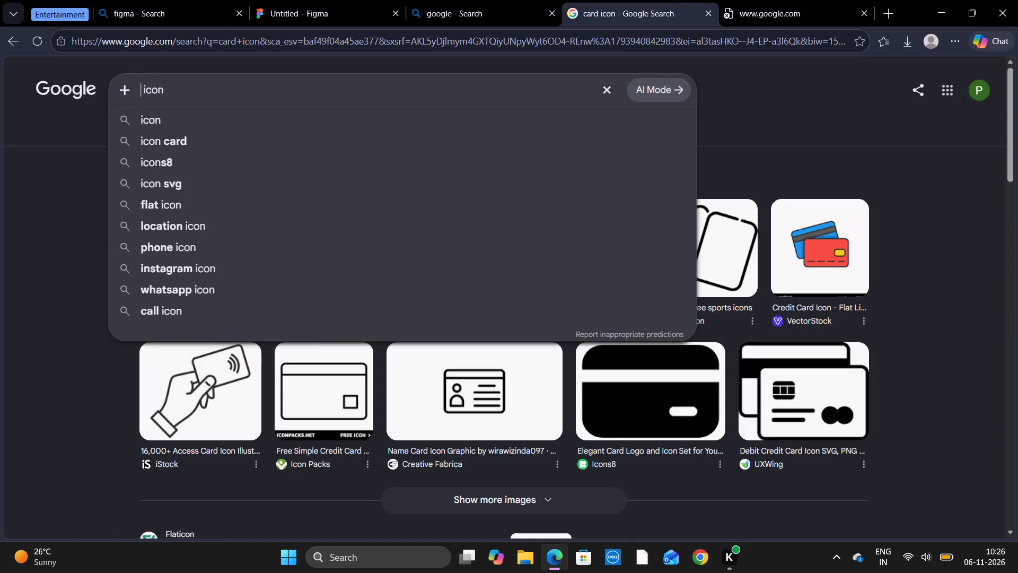
{"action": "type", "text": "netbanki"}
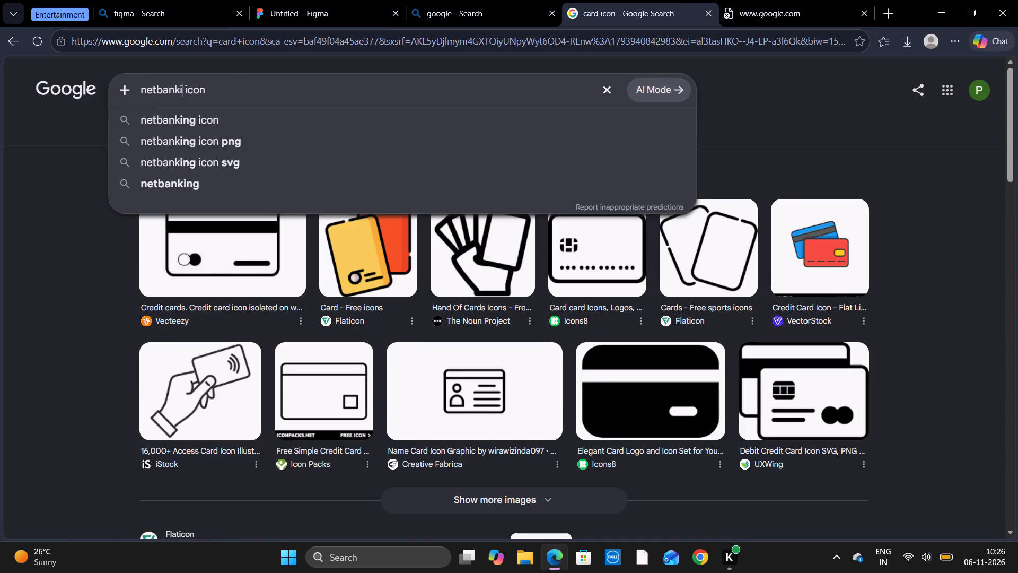
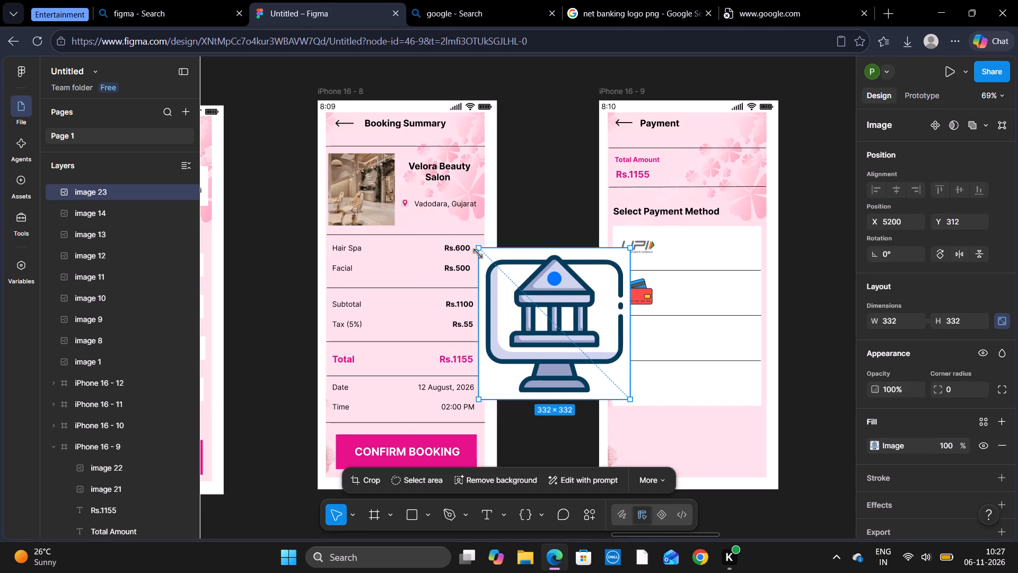
Scale the netbanking image down proportionally to about 61 × 61, small enough for a payment method row.
{"action": "left_click_drag", "start_coordinate": [478, 253], "coordinate": [586, 378]}
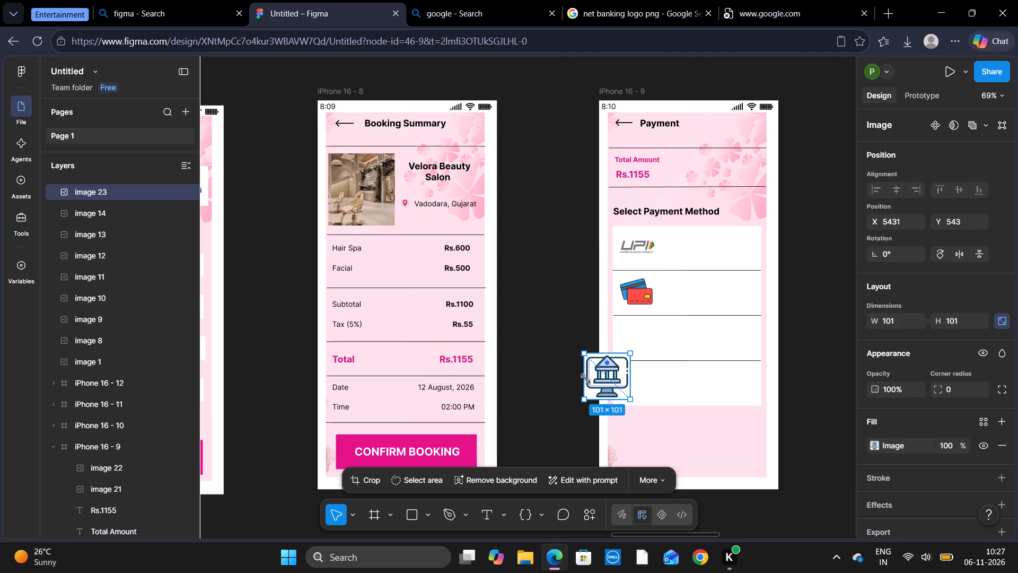
{"action": "left_click_drag", "start_coordinate": [586, 378], "coordinate": [594, 383]}
{"action": "left_click_drag", "start_coordinate": [619, 397], "coordinate": [620, 389]}
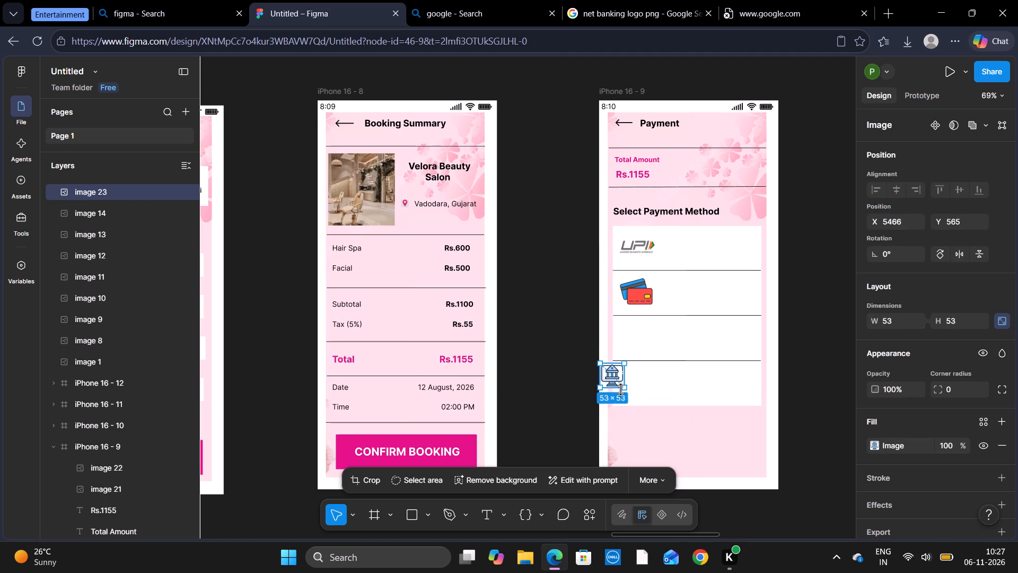
{"action": "left_click_drag", "start_coordinate": [620, 389], "coordinate": [623, 392]}
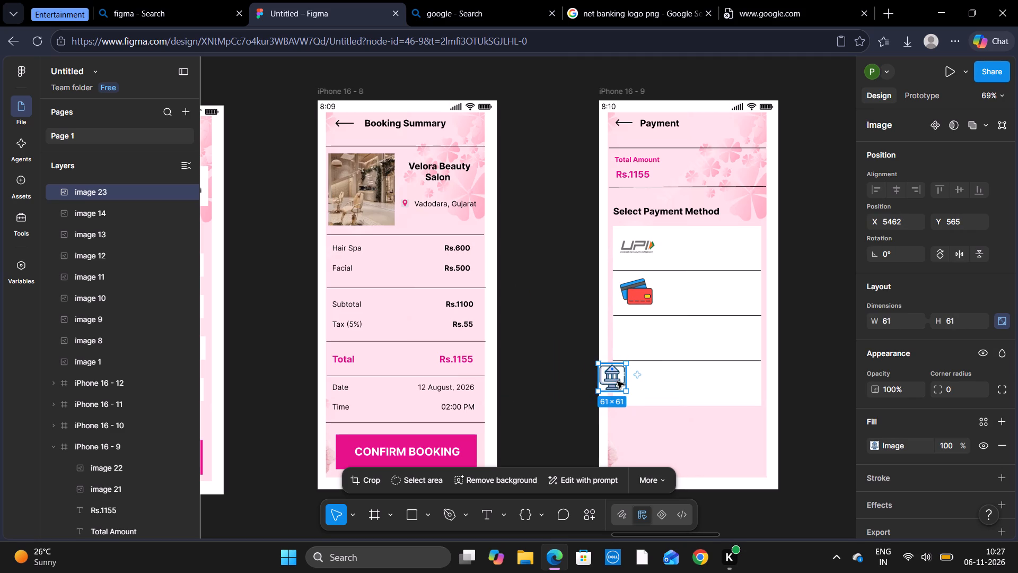
Place the netbanking icon in the third Select Payment Method row below the cards, at about X 5513, Y 476, enlarged to about 66 × 66.
{"action": "left_click_drag", "start_coordinate": [617, 381], "coordinate": [640, 341]}
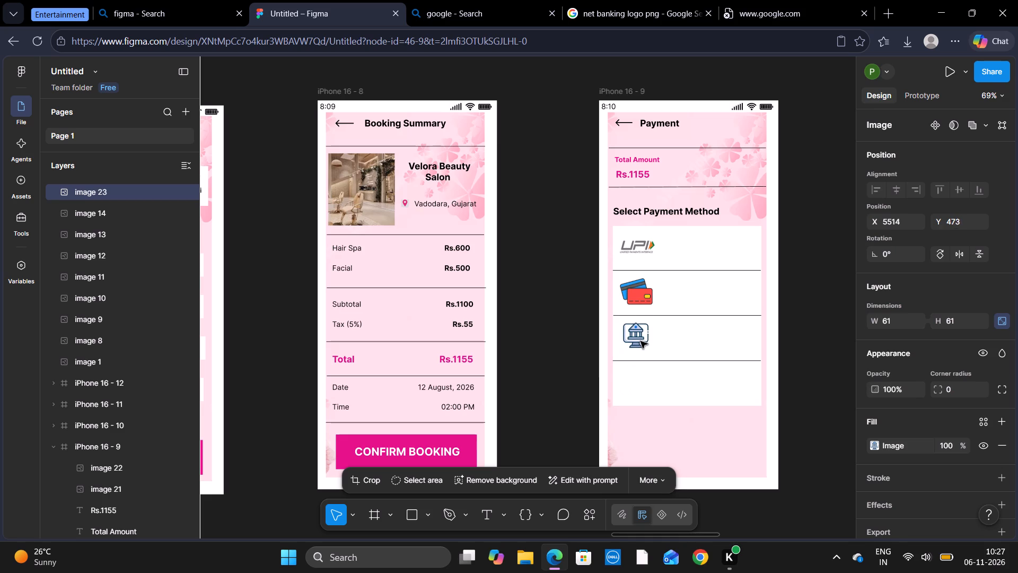
{"action": "left_click_drag", "start_coordinate": [640, 341], "coordinate": [641, 344]}
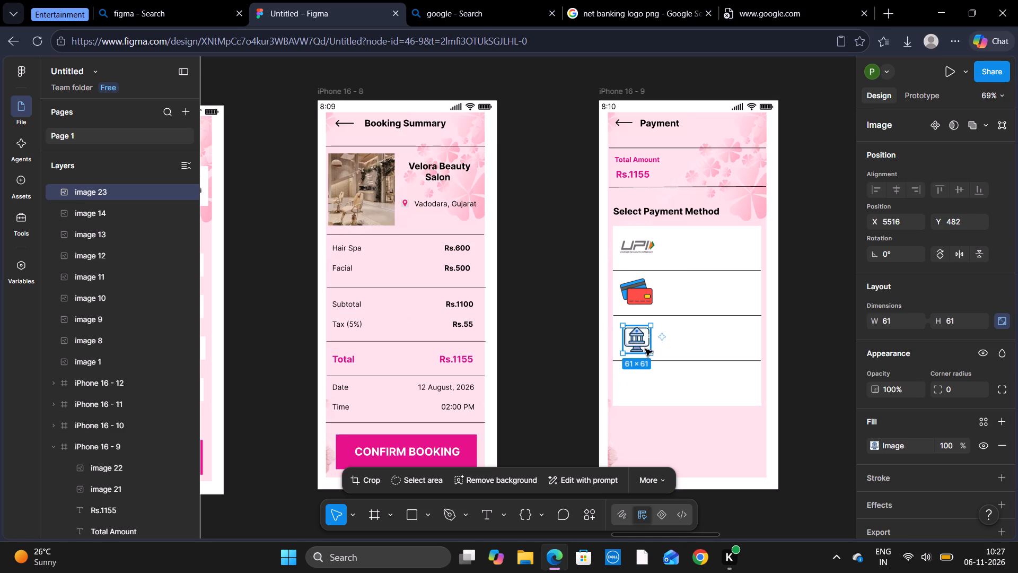
{"action": "left_click", "coordinate": [650, 351]}
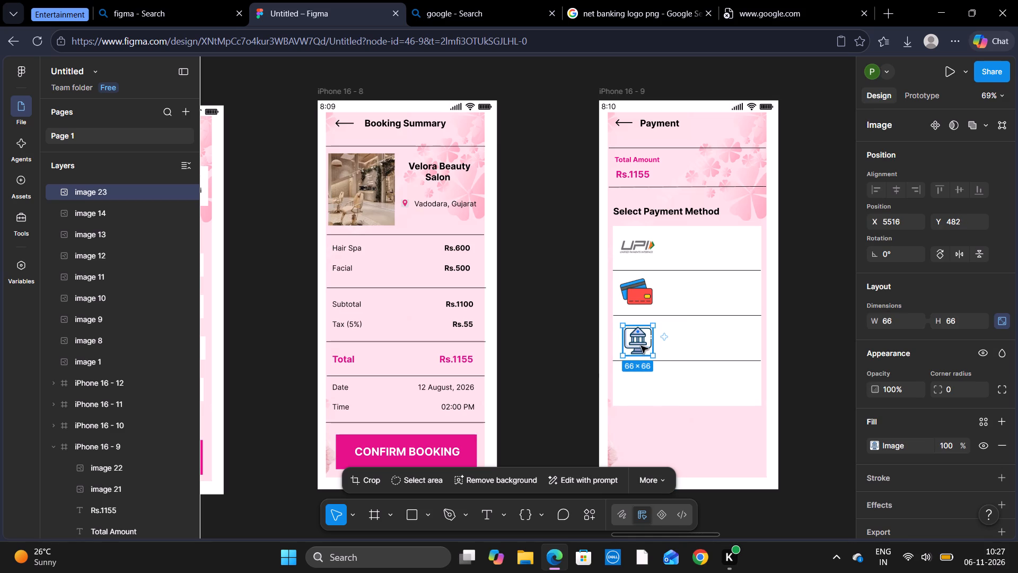
{"action": "left_click", "coordinate": [641, 346]}
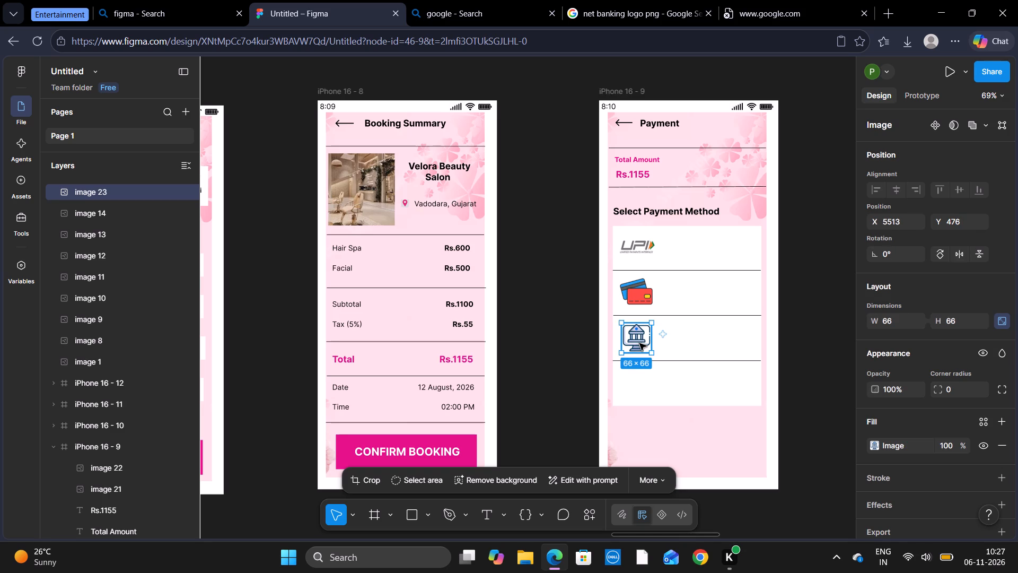
{"action": "left_click", "coordinate": [551, 333]}
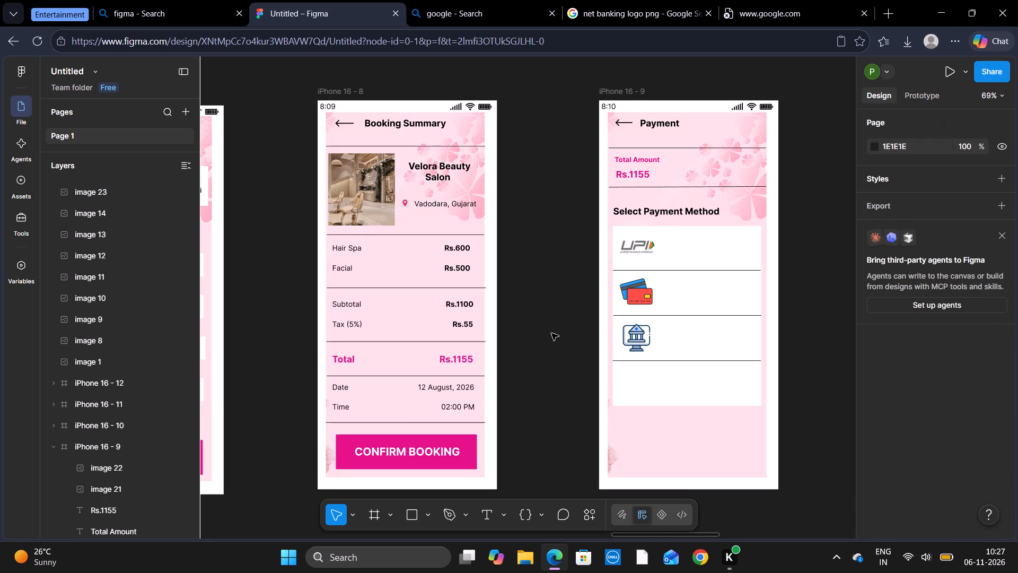
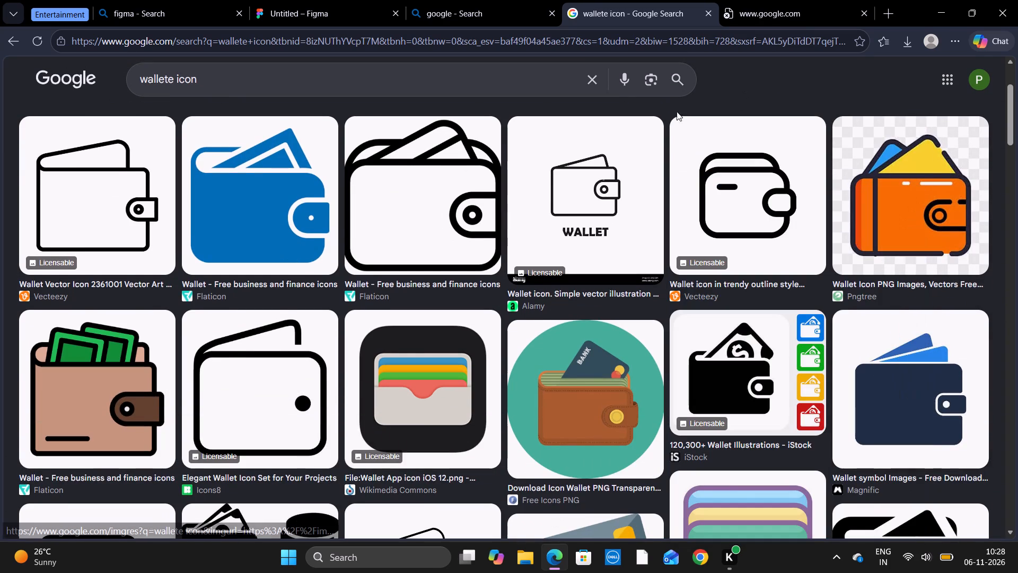
Copy the brown wallet image with green banknotes from the Google results and paste it into the Untitled Figma design.
{"action": "right_click", "coordinate": [83, 409]}
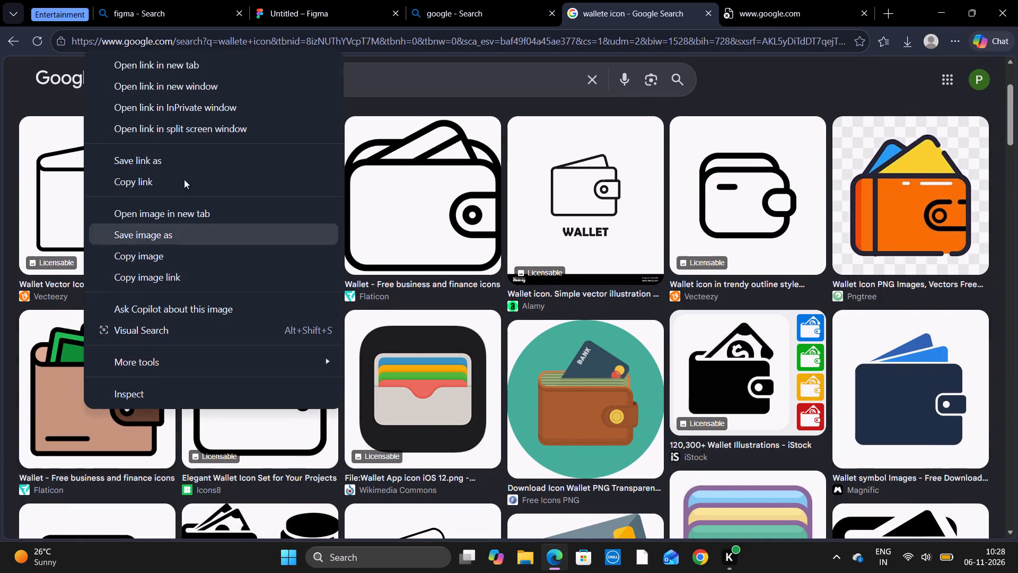
{"action": "left_click", "coordinate": [178, 254]}
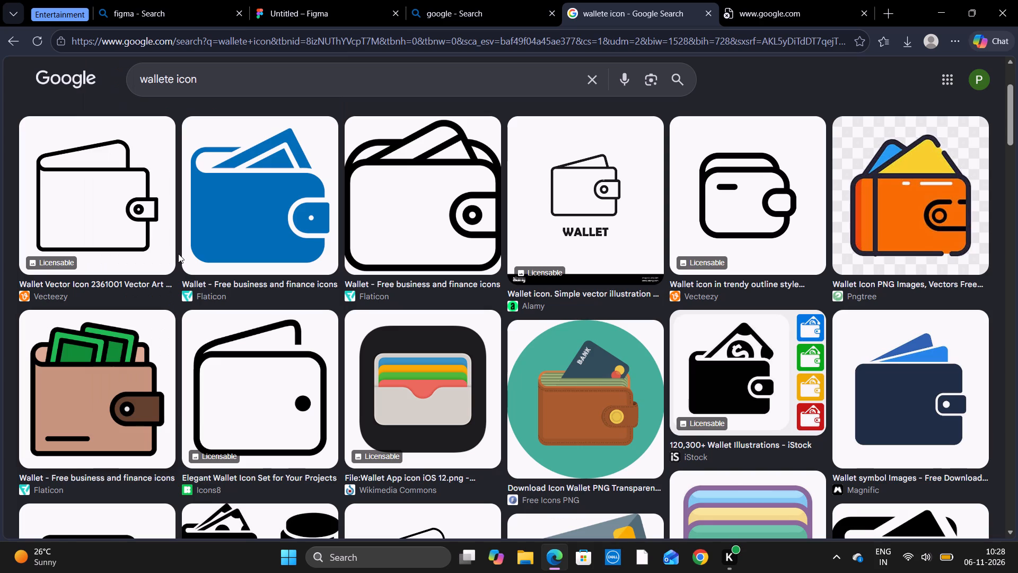
{"action": "left_click", "coordinate": [310, 10]}
{"action": "left_click", "coordinate": [511, 207]}
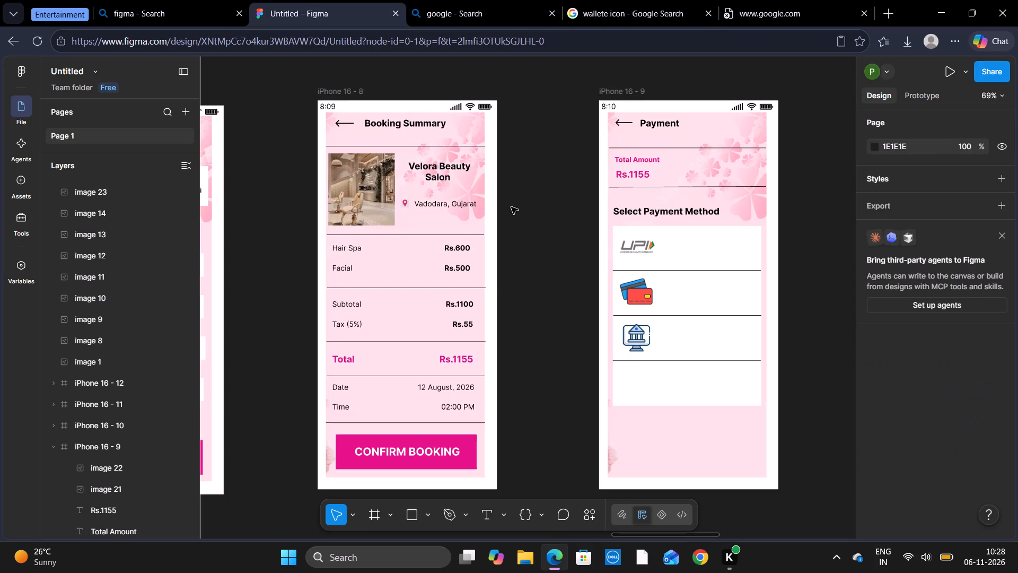
{"action": "key", "text": "ctrl+v"}
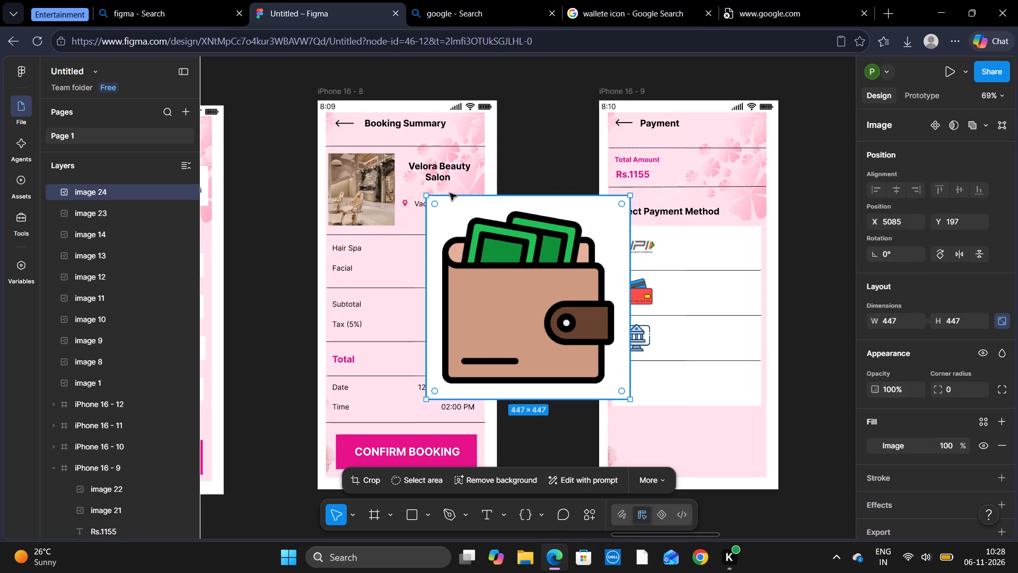
Scale the wallet image down to about 77 × 77 and place it in the fourth payment row, at about X 5513, Y 569.
{"action": "left_click_drag", "start_coordinate": [425, 195], "coordinate": [488, 235]}
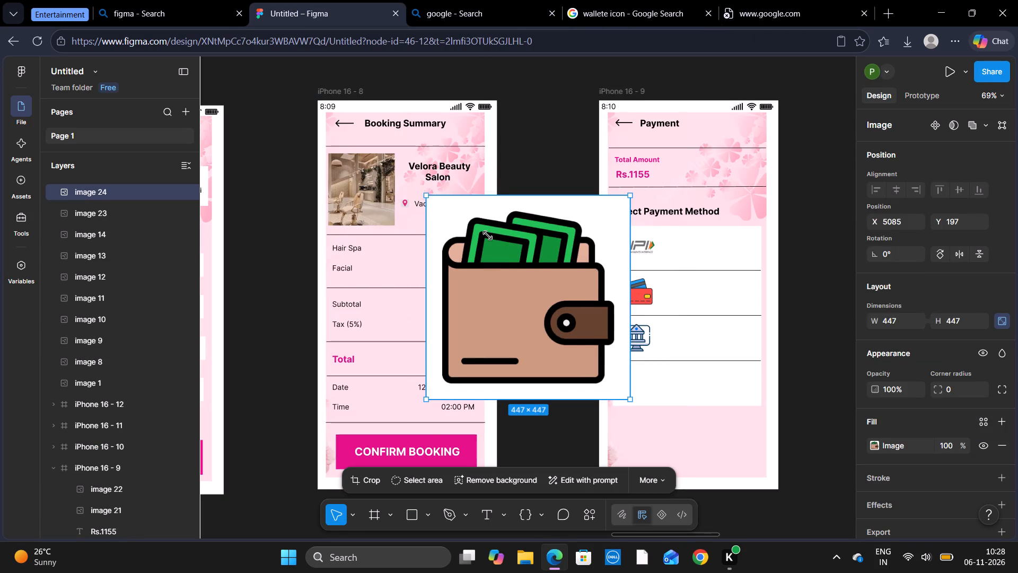
{"action": "left_click_drag", "start_coordinate": [488, 235], "coordinate": [582, 345]}
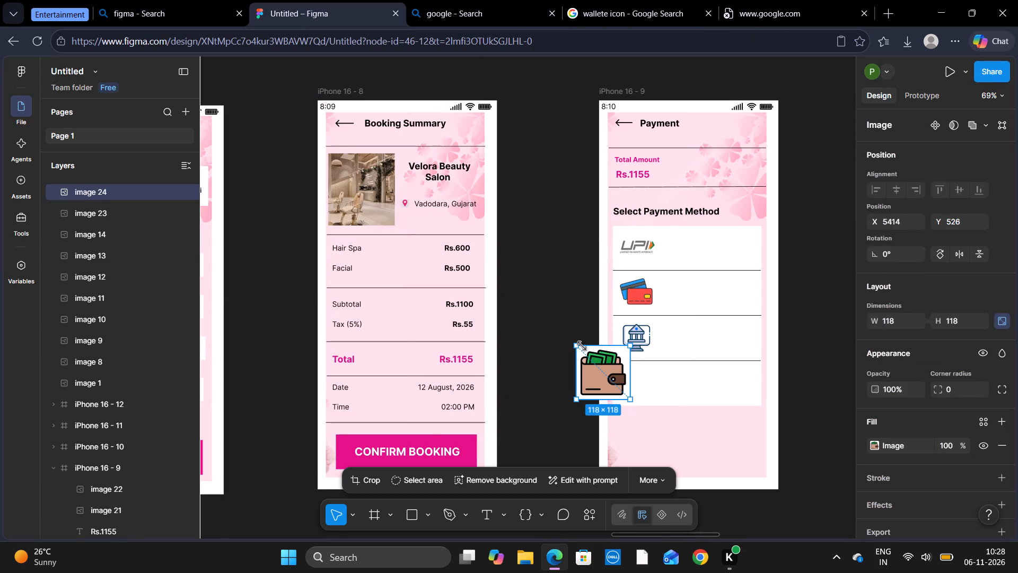
{"action": "left_click_drag", "start_coordinate": [582, 345], "coordinate": [588, 351]}
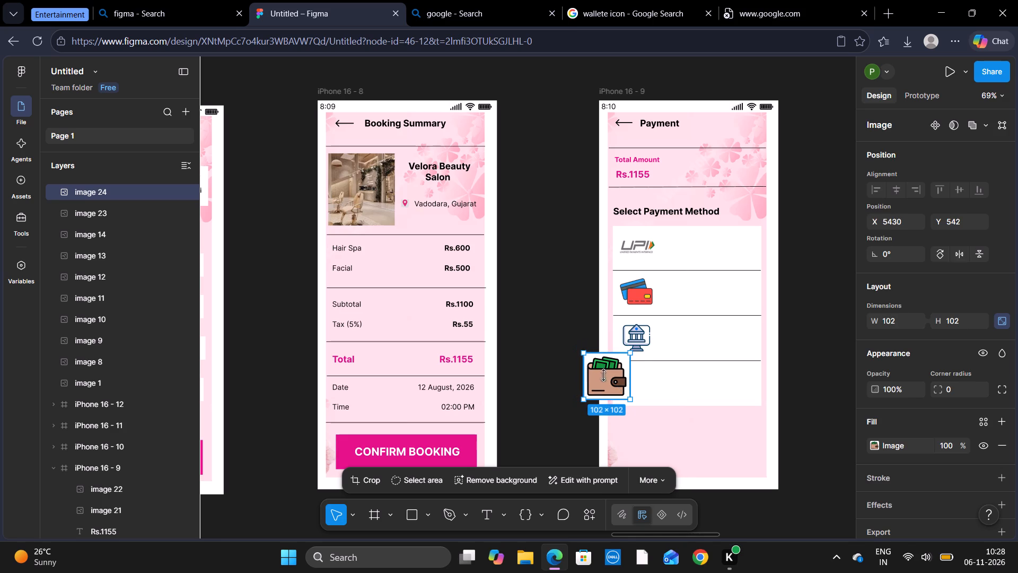
{"action": "left_click_drag", "start_coordinate": [606, 379], "coordinate": [641, 387]}
{"action": "left_click_drag", "start_coordinate": [622, 360], "coordinate": [636, 372]}
{"action": "left_click", "coordinate": [636, 372]}
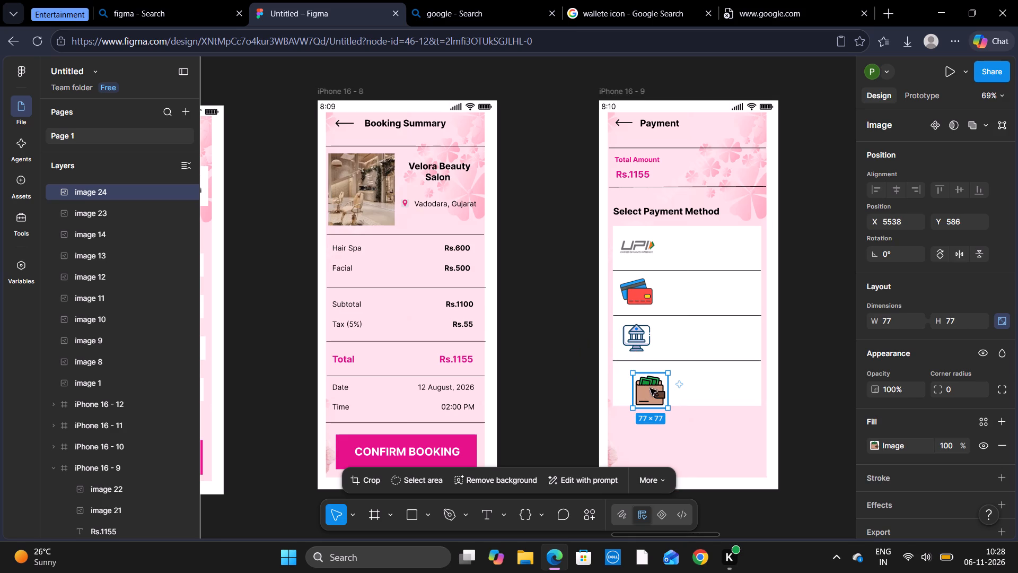
{"action": "left_click_drag", "start_coordinate": [650, 388], "coordinate": [638, 381]}
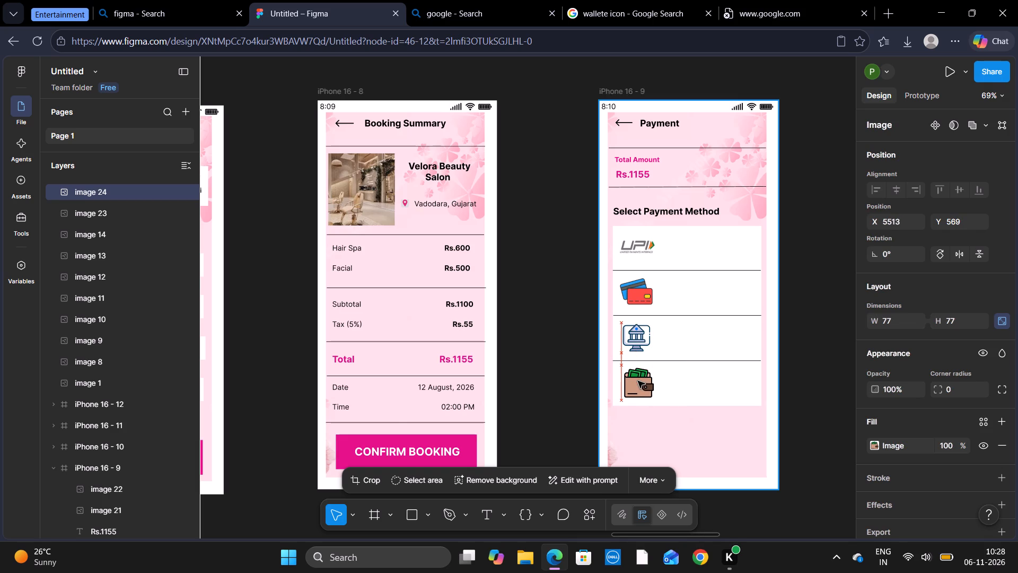
{"action": "left_click_drag", "start_coordinate": [638, 381], "coordinate": [638, 381]}
{"action": "left_click", "coordinate": [575, 369]}
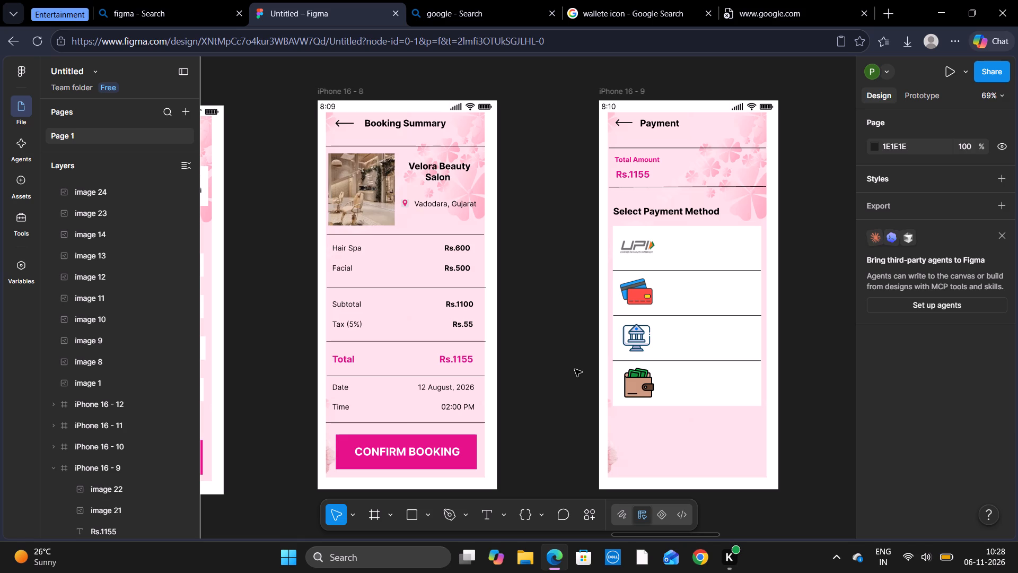
Add the text label "UPI" at font size 20 beside the UPI logo, positioned at about X 160, Y 309.
{"action": "left_click", "coordinate": [484, 522]}
{"action": "left_click", "coordinate": [667, 247]}
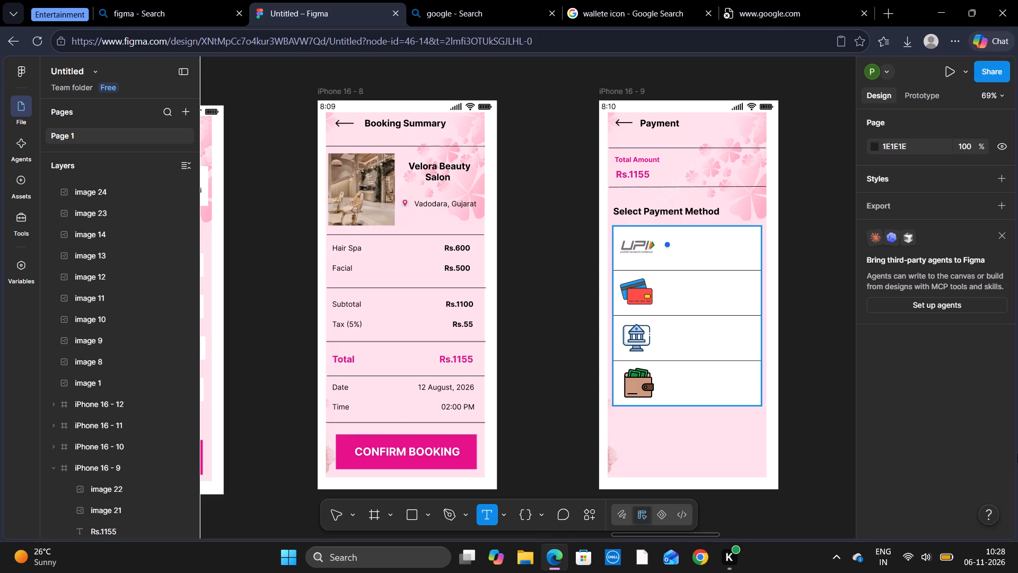
{"action": "left_click", "coordinate": [978, 500]}
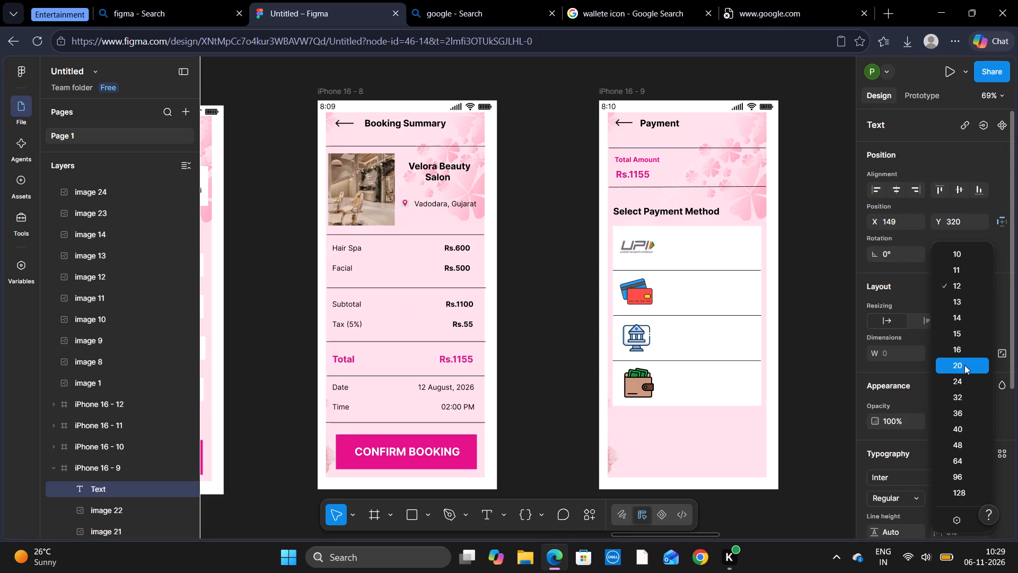
{"action": "left_click", "coordinate": [964, 365]}
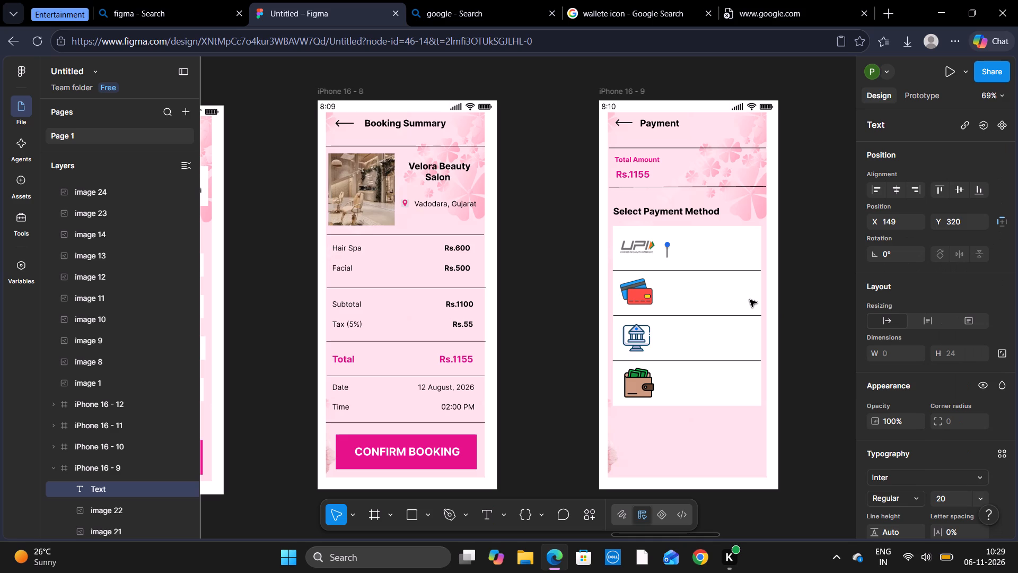
{"action": "type", "text": "UPI"}
{"action": "left_click", "coordinate": [696, 259]}
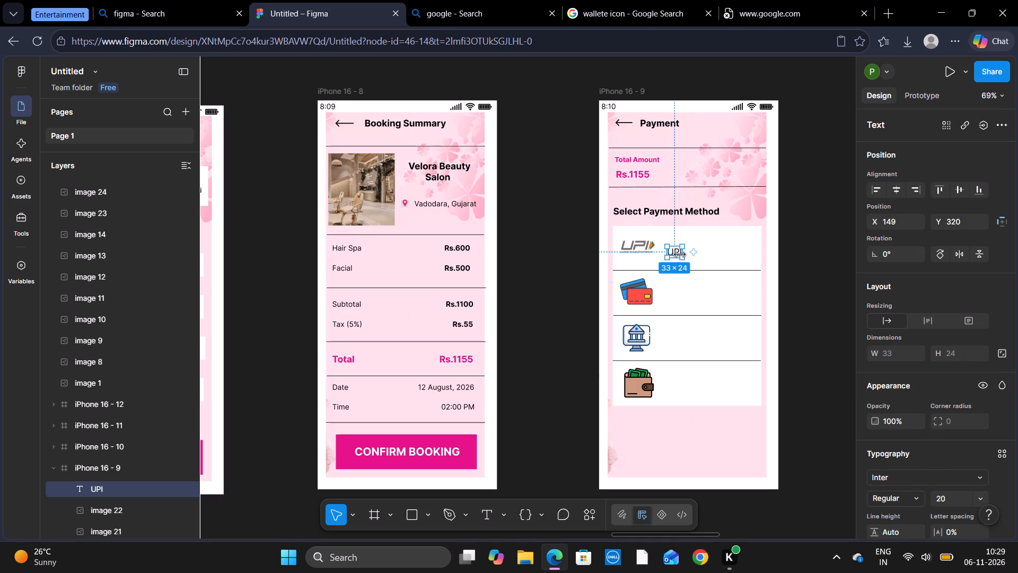
{"action": "left_click_drag", "start_coordinate": [677, 251], "coordinate": [688, 247]}
{"action": "left_click_drag", "start_coordinate": [688, 247], "coordinate": [682, 247]}
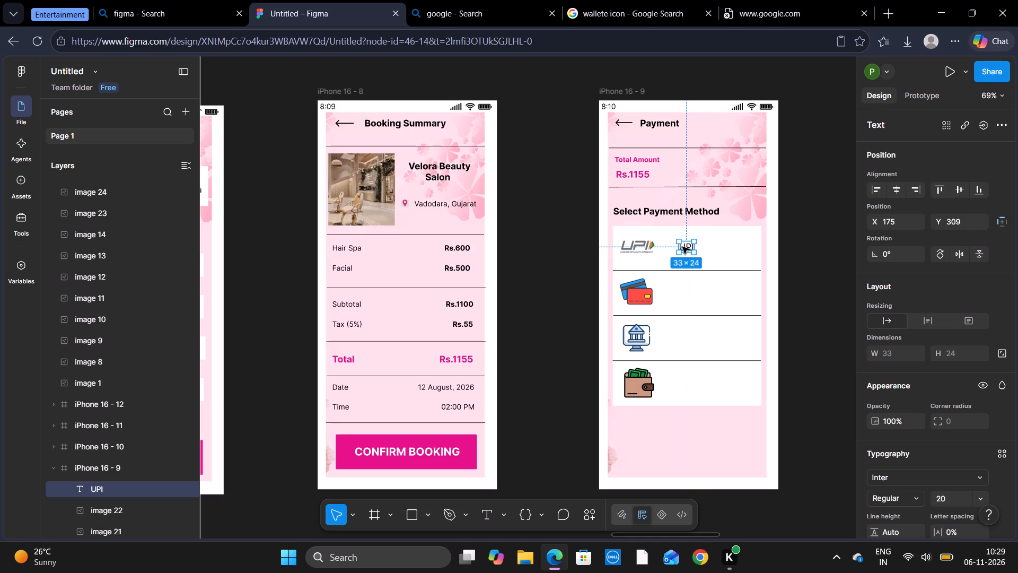
{"action": "left_click_drag", "start_coordinate": [682, 247], "coordinate": [681, 247]}
{"action": "left_click", "coordinate": [681, 247]}
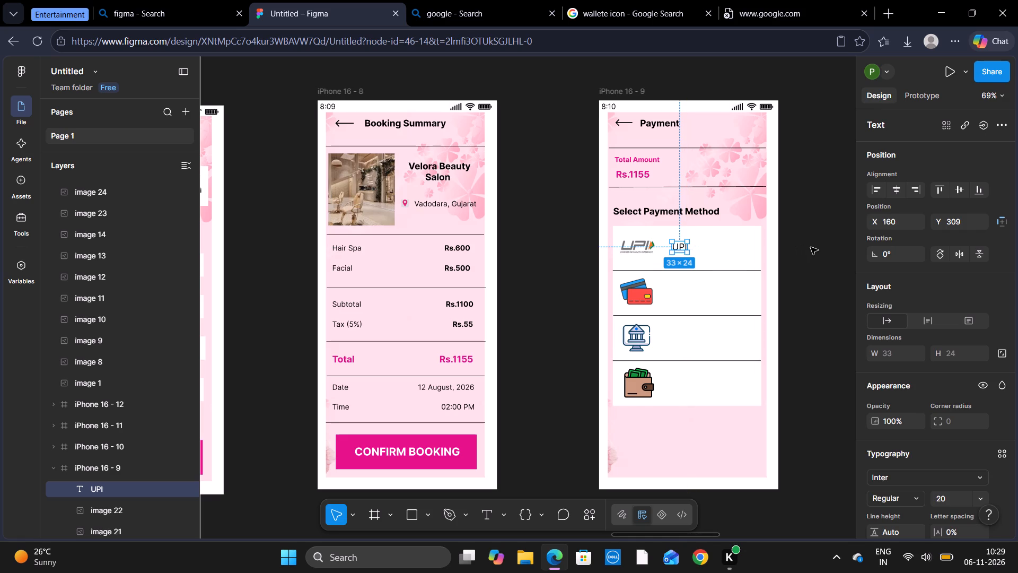
{"action": "left_click", "coordinate": [811, 247]}
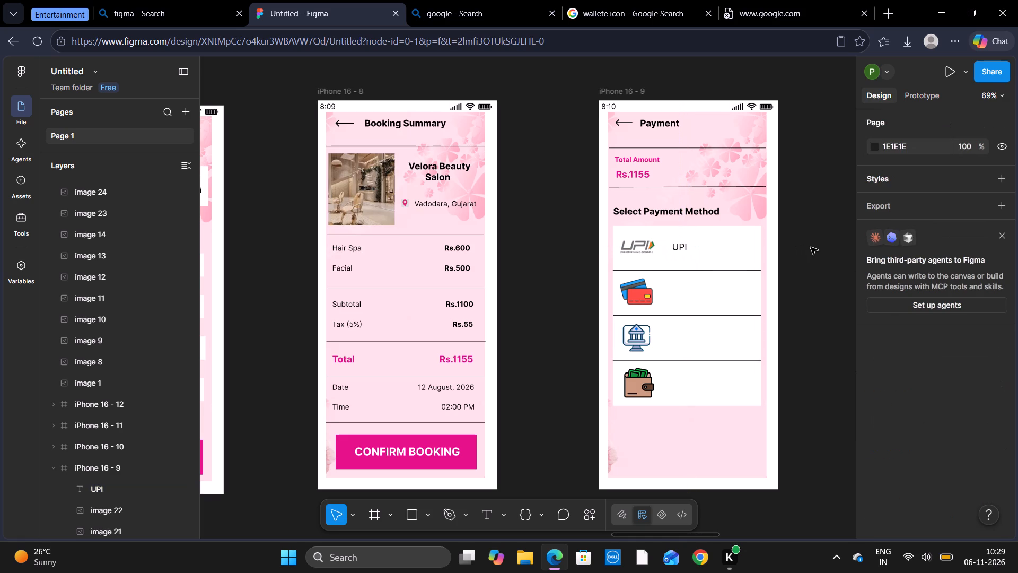
Add the text label "Credit/Debit card" beside the cards icon, aligned under the UPI label at about X 160, Y 410.
{"action": "left_click", "coordinate": [477, 515]}
{"action": "left_click", "coordinate": [672, 288]}
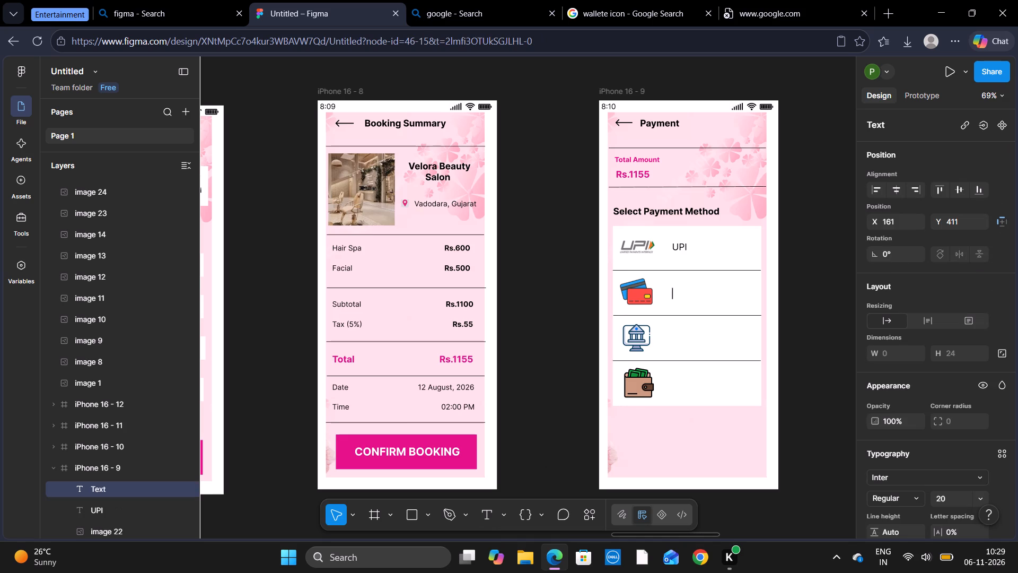
{"action": "type", "text": "Cre"}
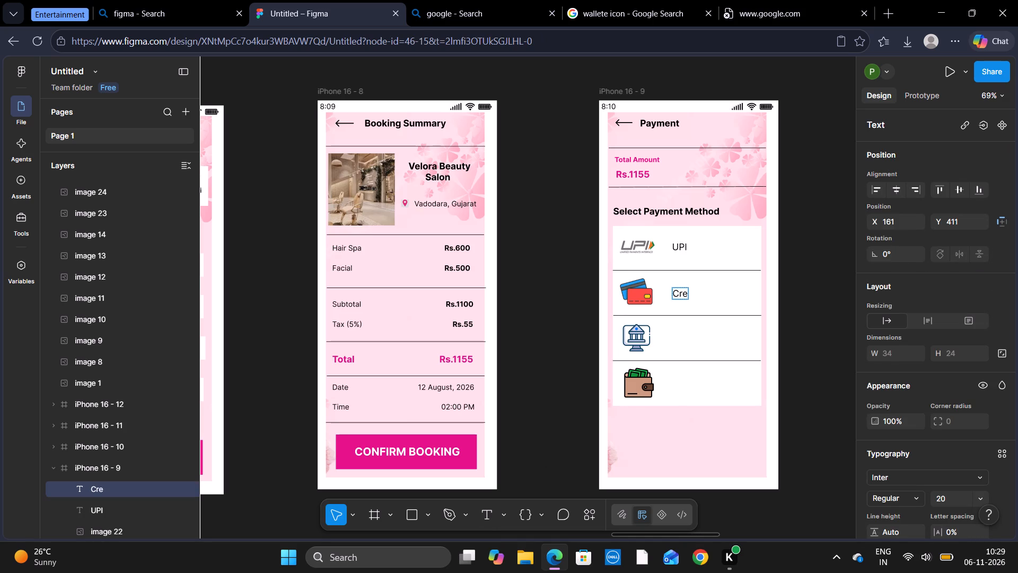
{"action": "type", "text": "dit"}
{"action": "key", "text": "slash"}
{"action": "type", "text": "De"}
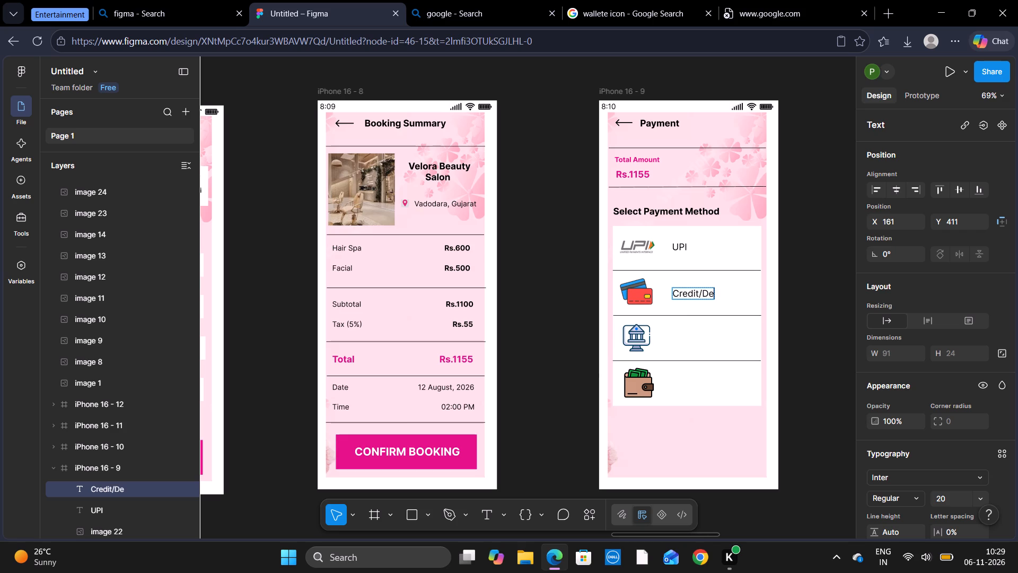
{"action": "type", "text": "bit"}
{"action": "key", "text": "space"}
{"action": "type", "text": "card"}
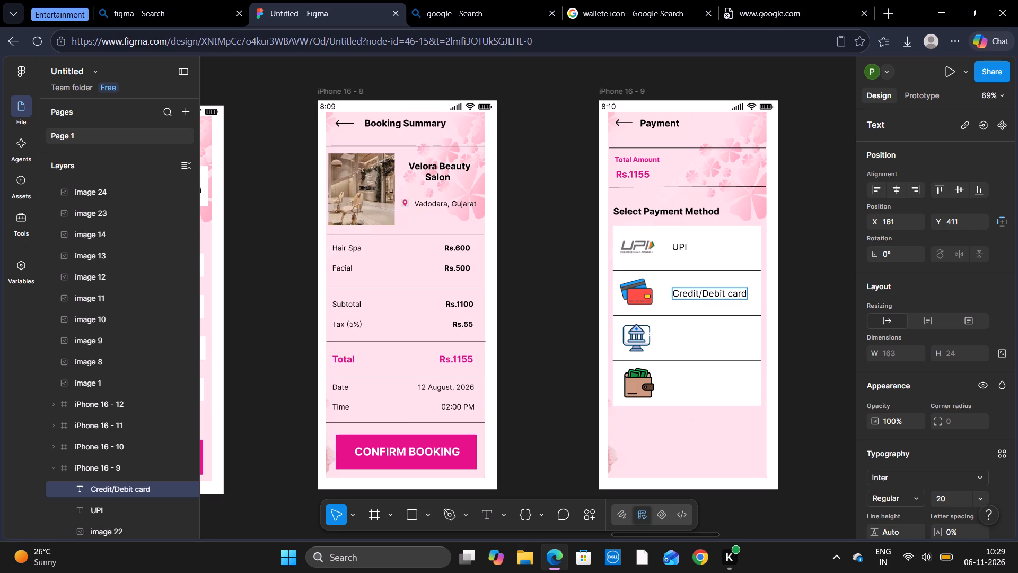
{"action": "left_click", "coordinate": [751, 307]}
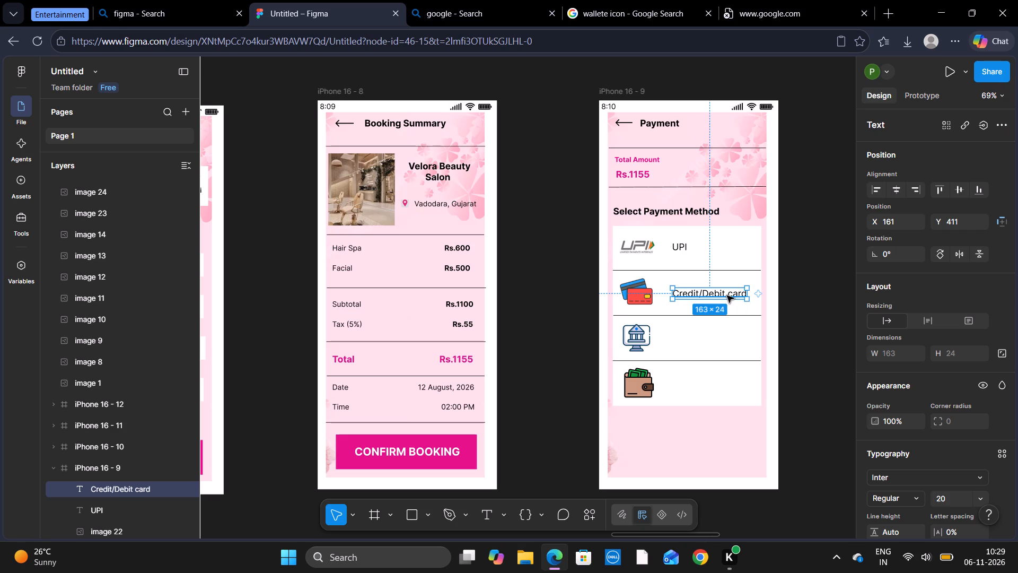
{"action": "left_click", "coordinate": [727, 293]}
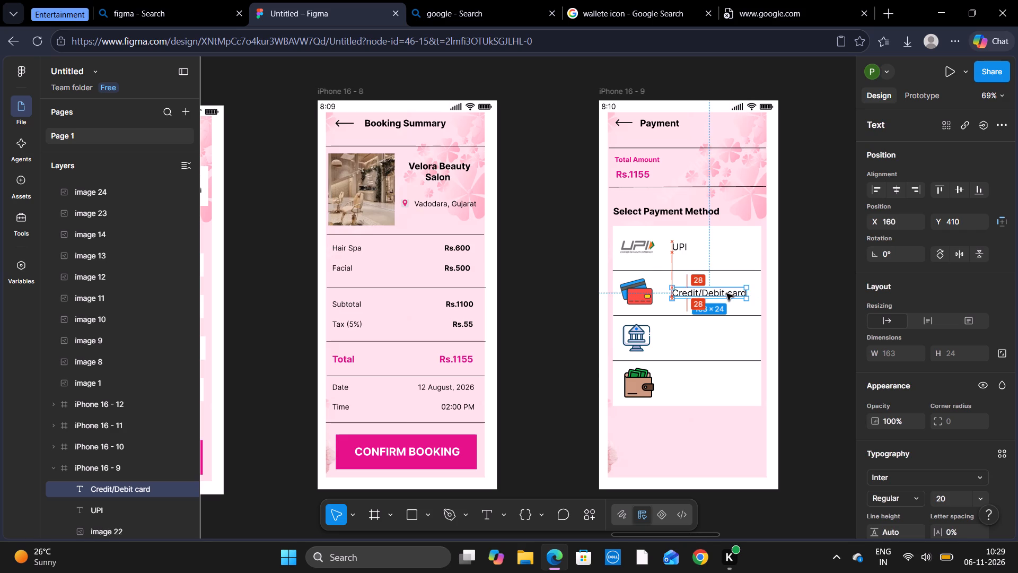
Add the text label "Netbanking" beside the bank icon, aligned with the labels above at about X 160, Y 509.
{"action": "left_click", "coordinate": [480, 513]}
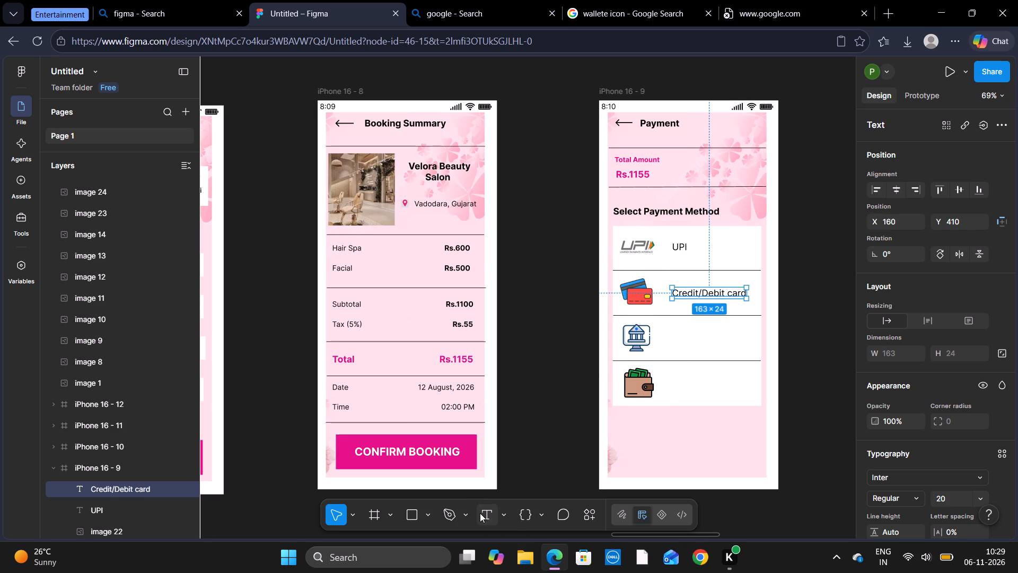
{"action": "left_click", "coordinate": [666, 340]}
{"action": "type", "text": "Net"}
{"action": "type", "text": "banking"}
{"action": "left_click", "coordinate": [750, 353]}
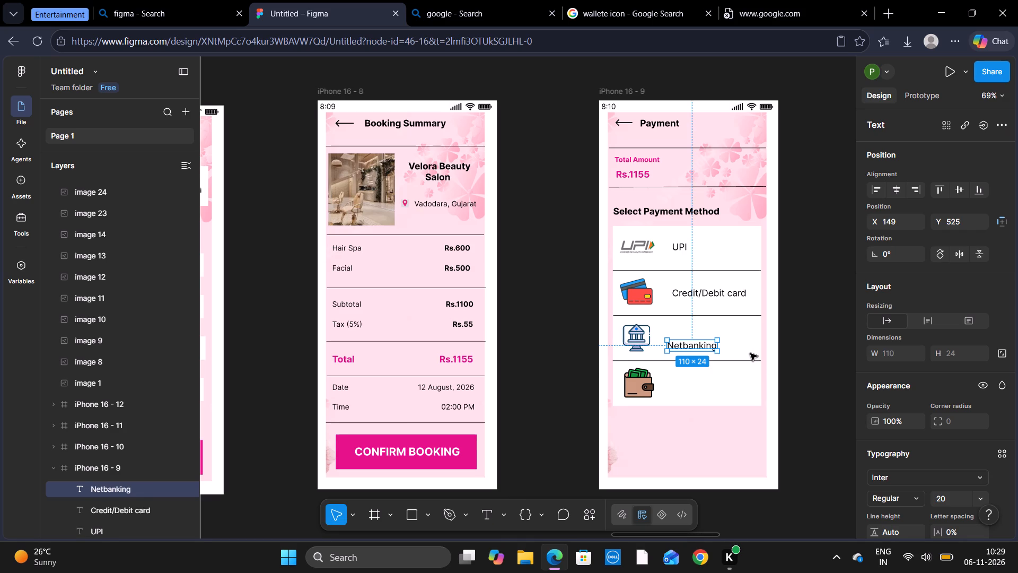
{"action": "left_click_drag", "start_coordinate": [697, 347], "coordinate": [700, 340]}
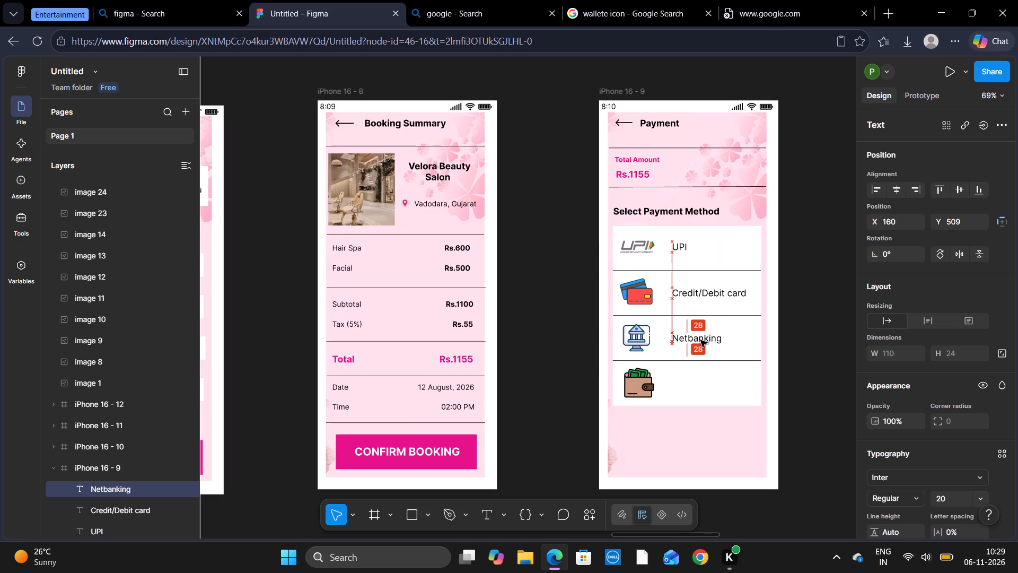
{"action": "left_click_drag", "start_coordinate": [700, 340], "coordinate": [700, 341]}
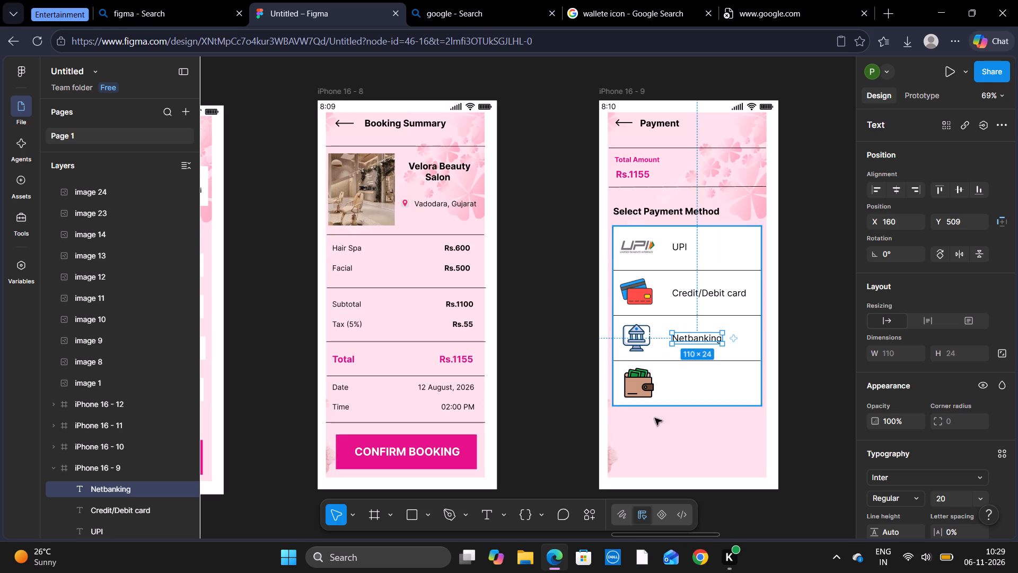
Add the text label "Wallets" at font size 20 beside the wallet icon, placed roughly under the Netbanking label in the fourth payment row.
{"action": "left_click", "coordinate": [486, 511]}
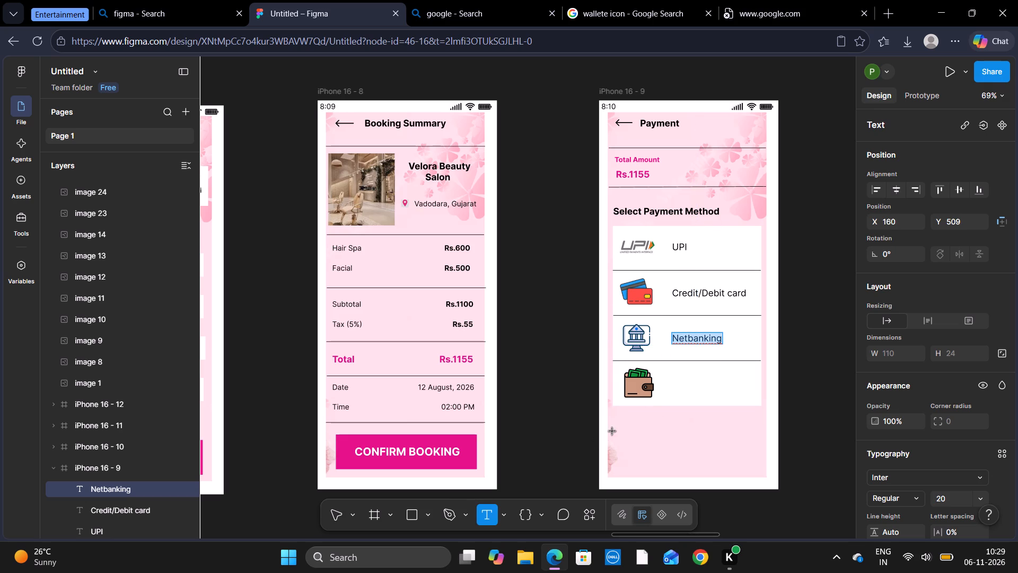
{"action": "left_click", "coordinate": [674, 386]}
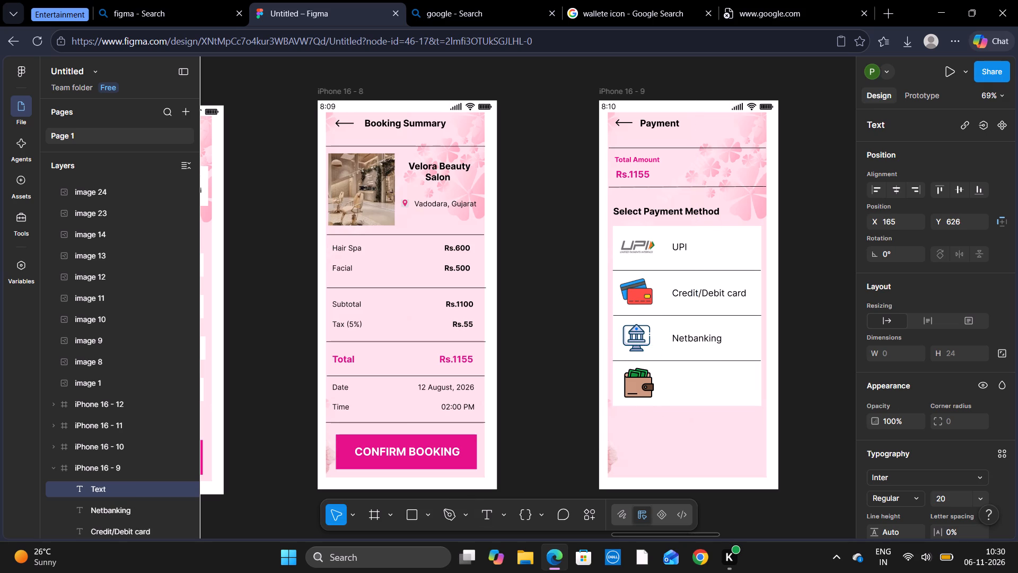
{"action": "key", "text": "shift+e"}
{"action": "key", "text": "BackSpace"}
{"action": "type", "text": "Wall"}
{"action": "key", "text": "t"}
{"action": "key", "text": "BackSpace"}
{"action": "type", "text": "ets"}
{"action": "left_click", "coordinate": [715, 405]}
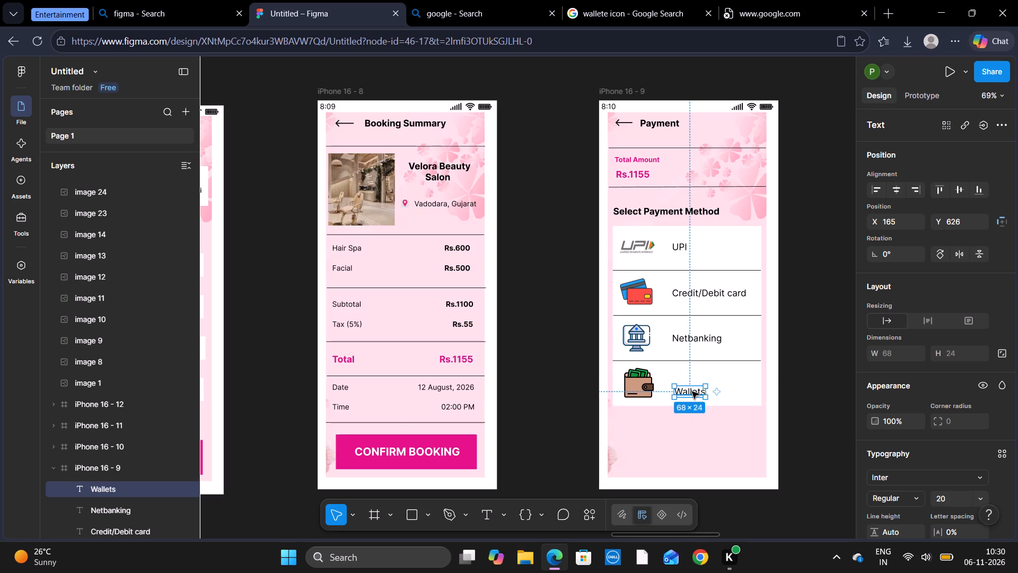
{"action": "left_click_drag", "start_coordinate": [692, 392], "coordinate": [690, 388]}
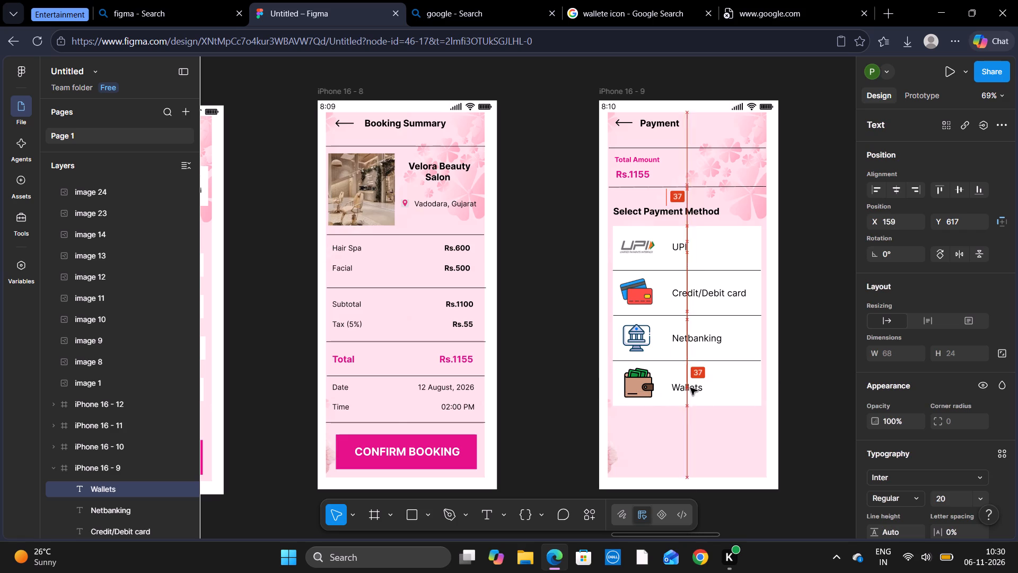
{"action": "left_click_drag", "start_coordinate": [690, 388], "coordinate": [691, 386]}
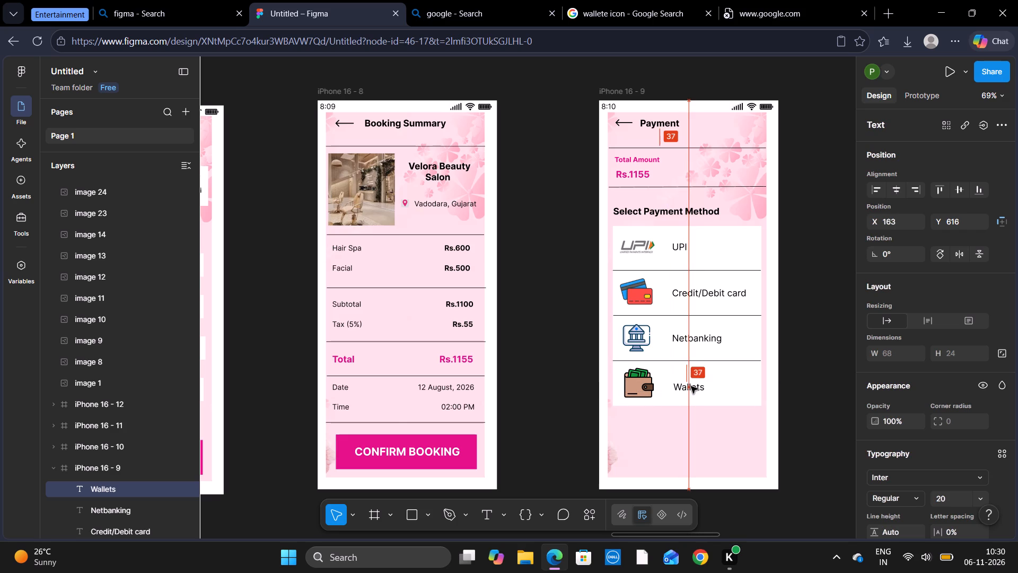
{"action": "left_click_drag", "start_coordinate": [691, 386], "coordinate": [694, 388]}
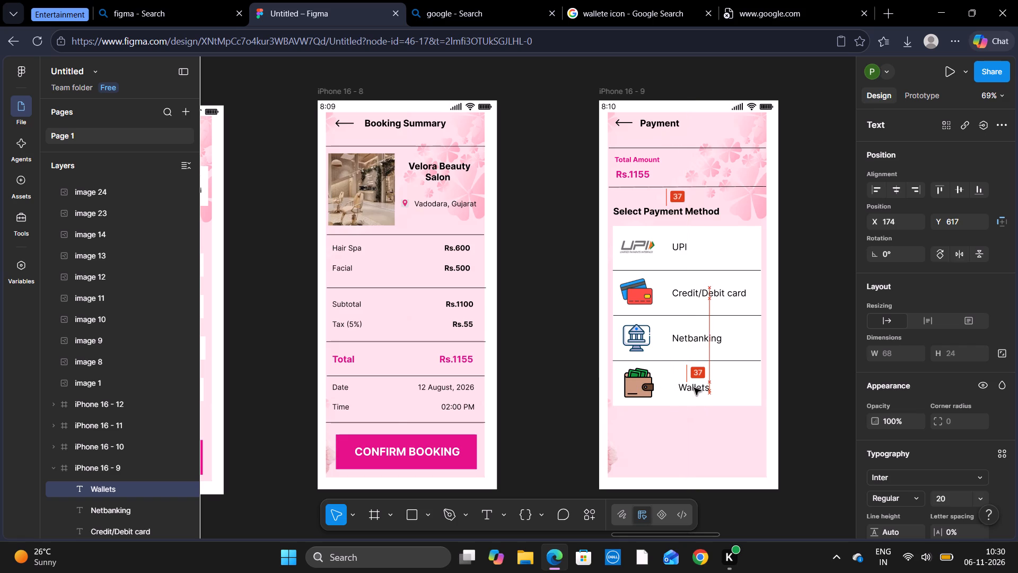
{"action": "left_click_drag", "start_coordinate": [694, 388], "coordinate": [689, 385]}
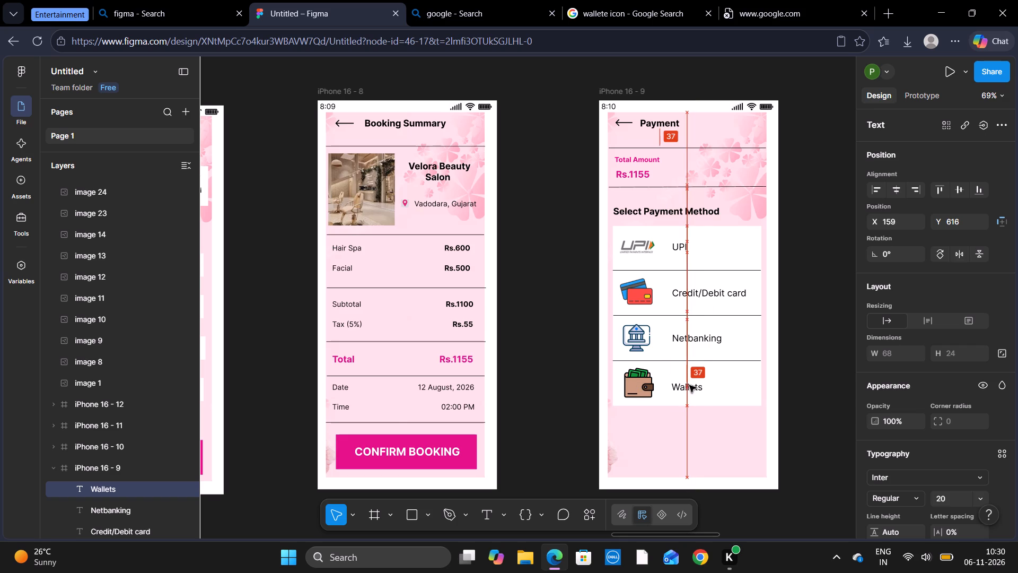
{"action": "left_click_drag", "start_coordinate": [689, 385], "coordinate": [691, 384]}
{"action": "left_click", "coordinate": [824, 357]}
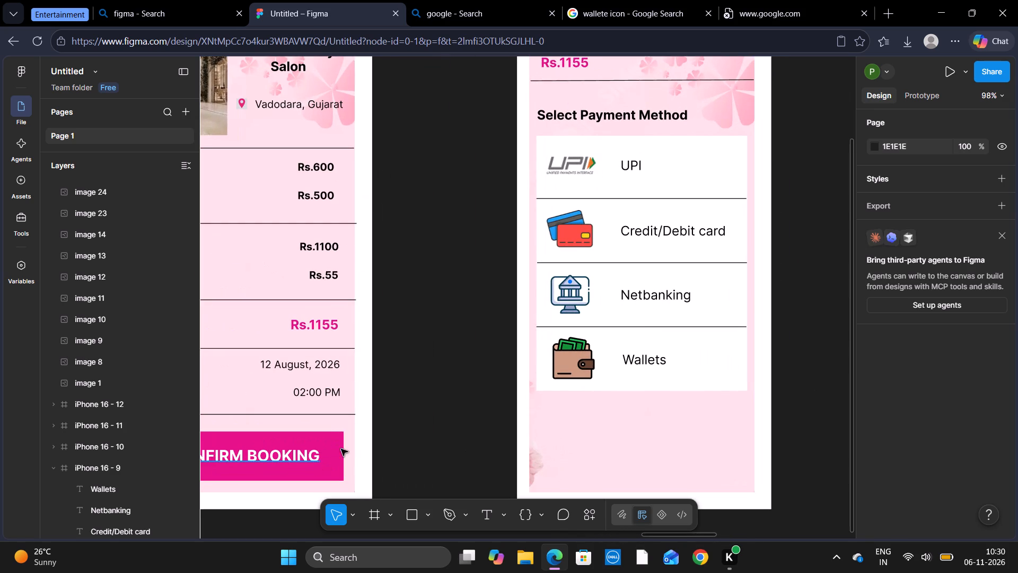
Copy the magenta CONFIRM BOOKING button rectangle onto the Payment screen, placing it below the payment methods at about X 38, Y 689.
{"action": "left_click", "coordinate": [329, 442]}
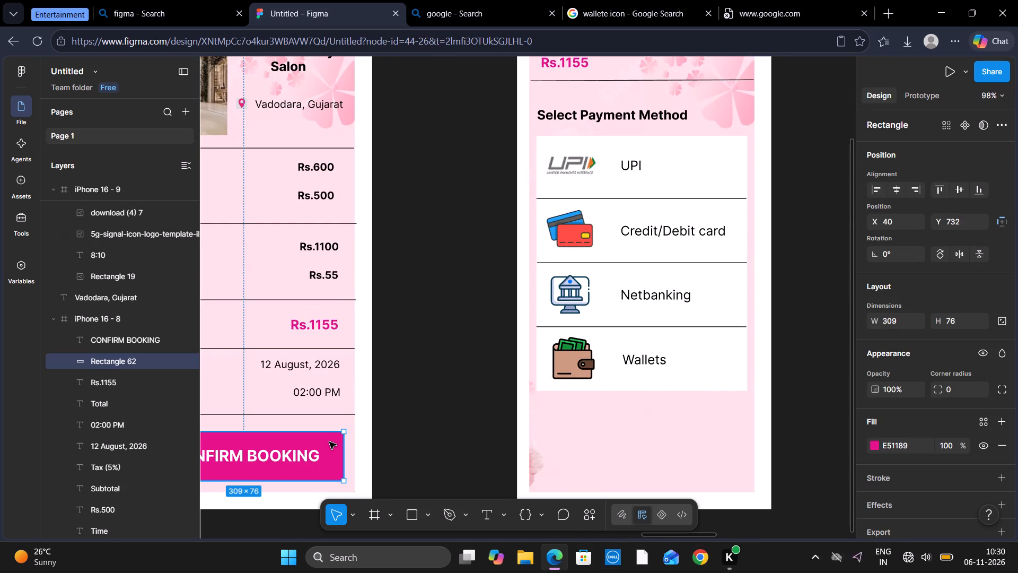
{"action": "key", "text": "ctrl+c"}
{"action": "key", "text": "ctrl+v"}
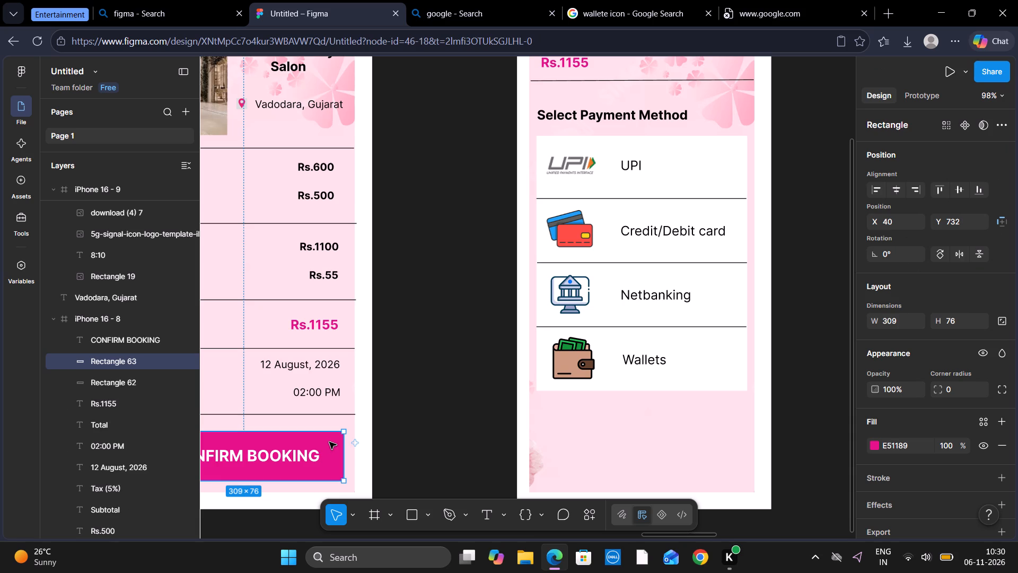
{"action": "left_click_drag", "start_coordinate": [329, 442], "coordinate": [750, 440]}
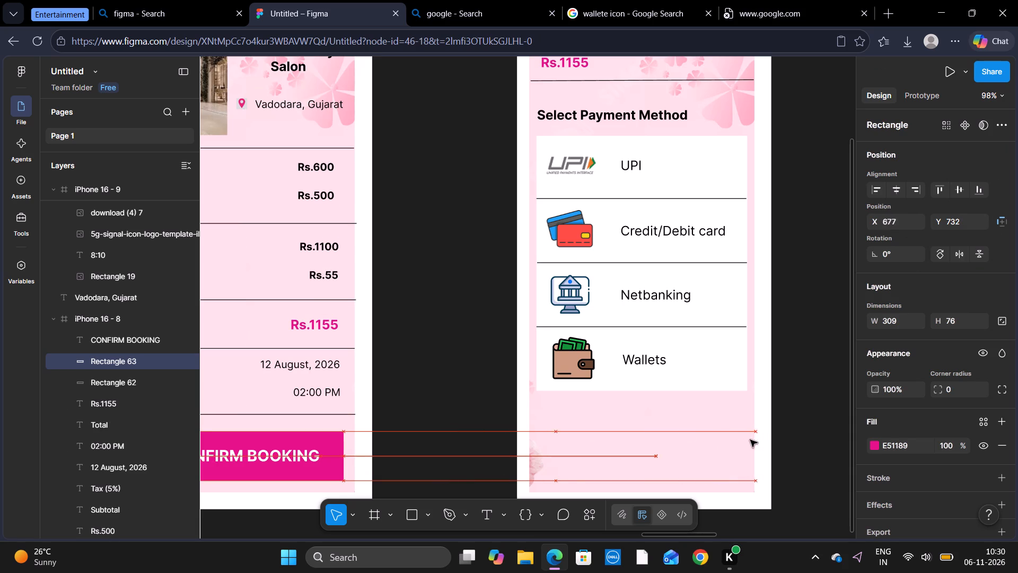
{"action": "left_click_drag", "start_coordinate": [750, 440], "coordinate": [721, 418]}
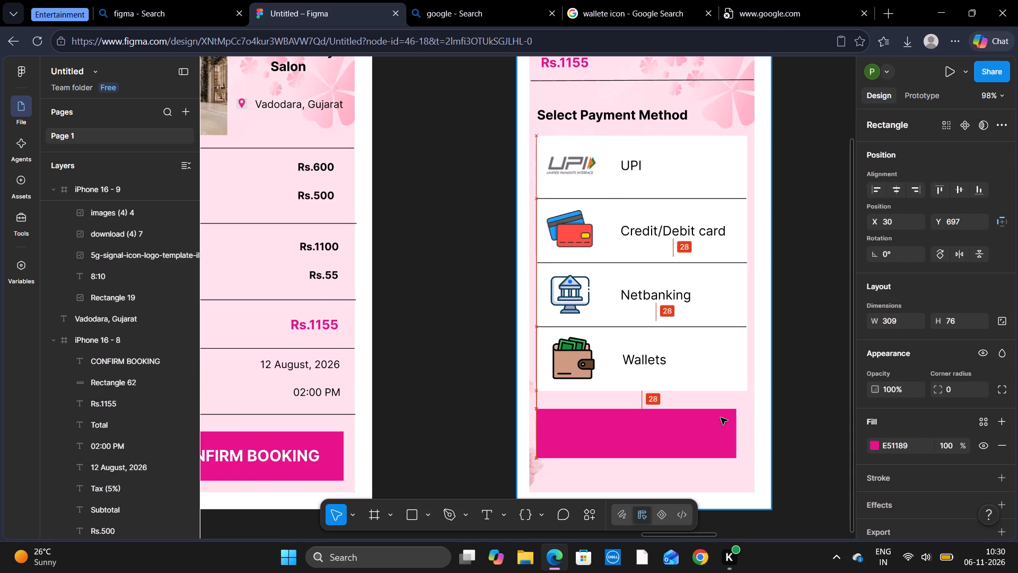
{"action": "left_click_drag", "start_coordinate": [721, 418], "coordinate": [732, 418]}
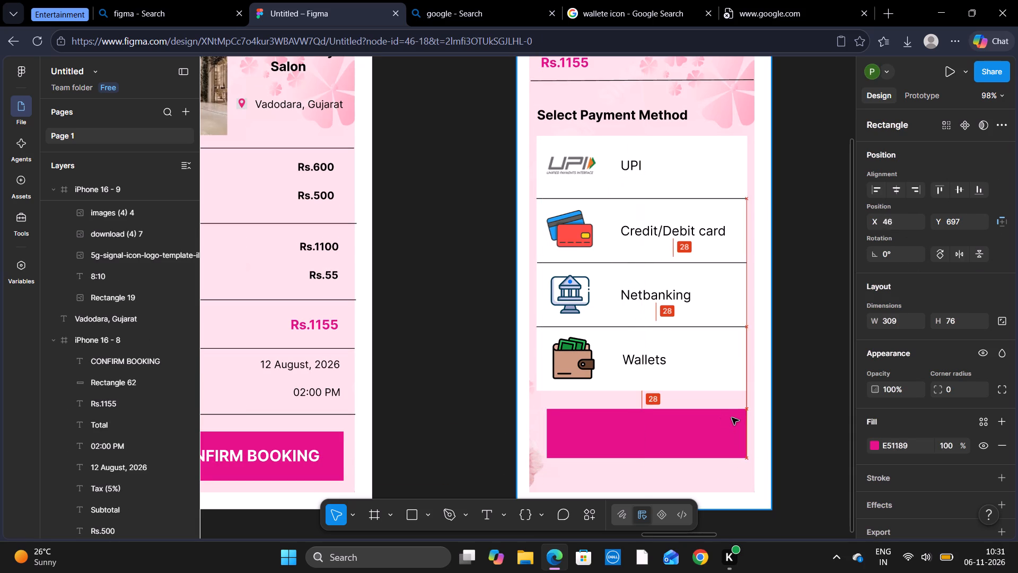
{"action": "left_click_drag", "start_coordinate": [732, 418], "coordinate": [730, 417]}
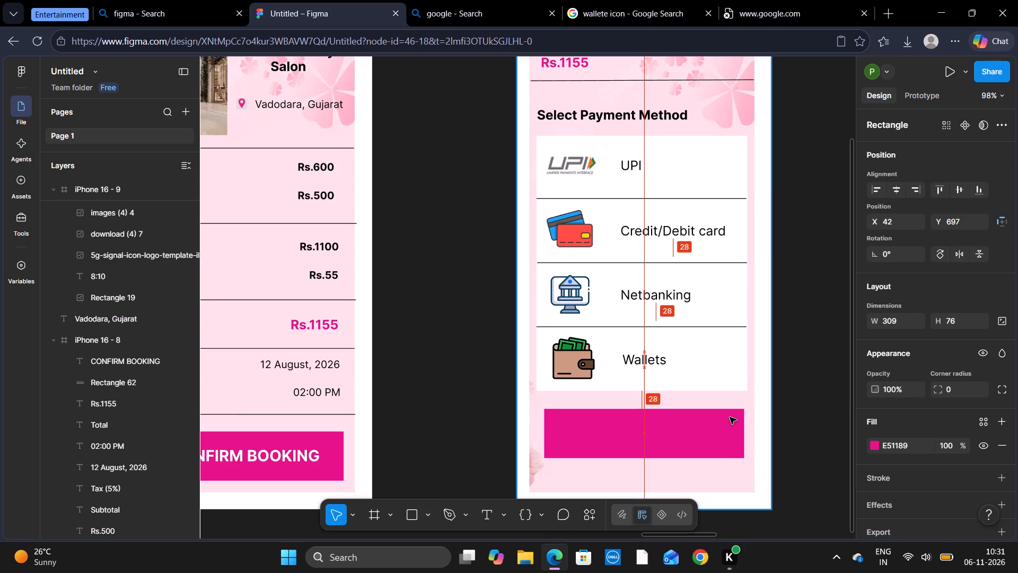
{"action": "left_click_drag", "start_coordinate": [730, 417], "coordinate": [727, 413]}
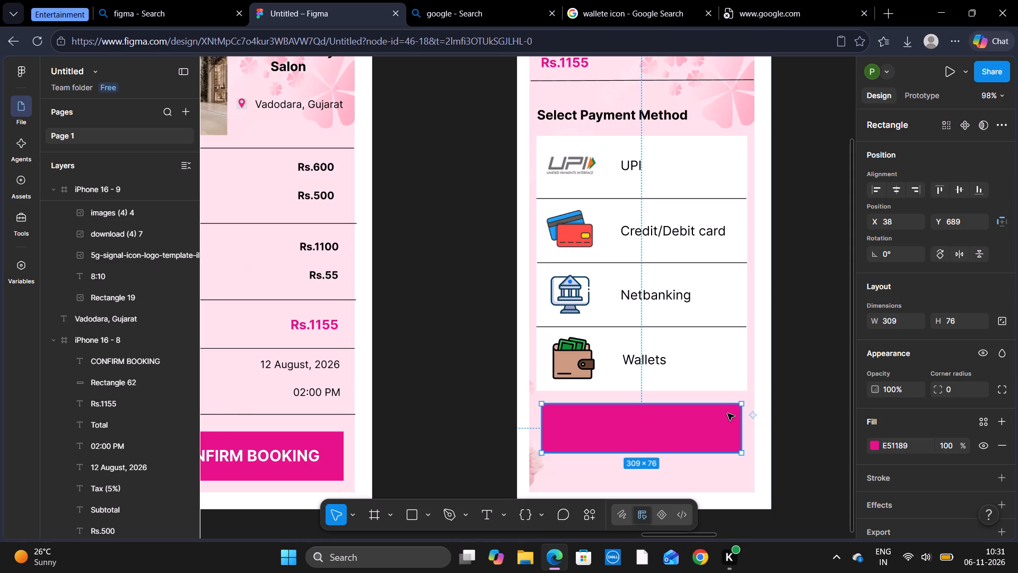
Add the text "PAY Rs.1155" in Inter Bold at font size 20 on the Payment screen's magenta button.
{"action": "left_click", "coordinate": [490, 516]}
{"action": "left_click", "coordinate": [556, 435]}
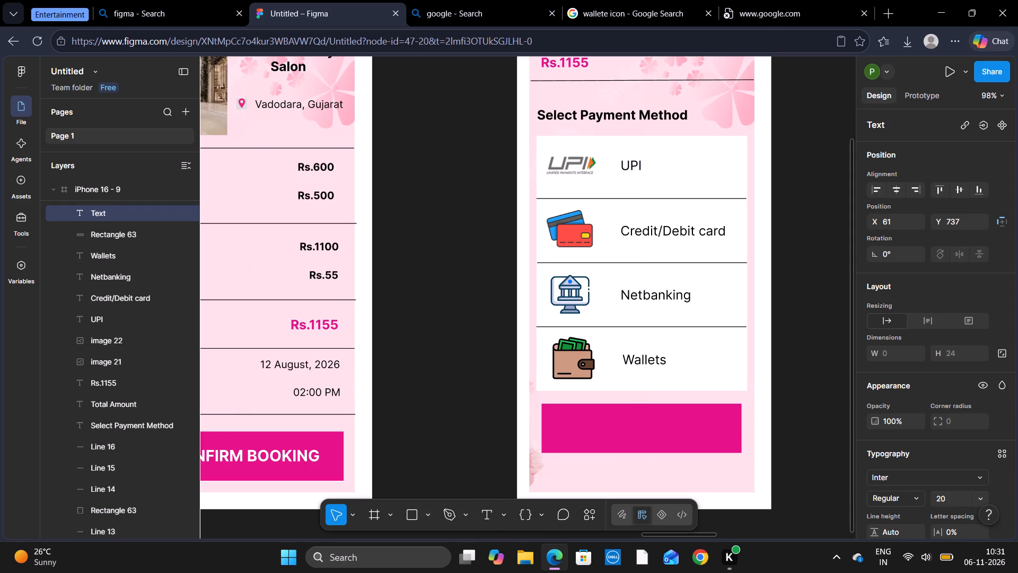
{"action": "left_click", "coordinate": [907, 496]}
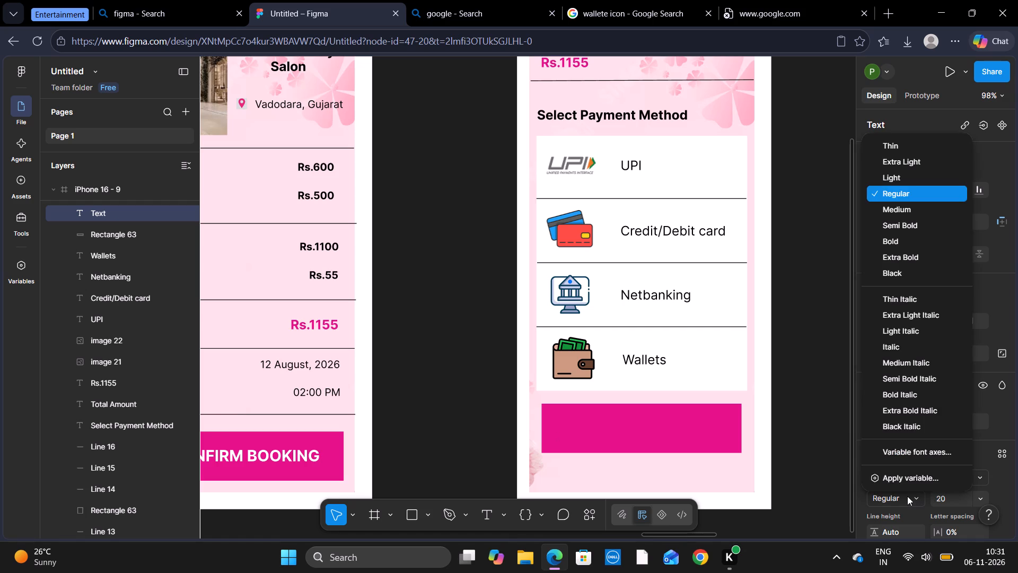
{"action": "left_click", "coordinate": [930, 247]}
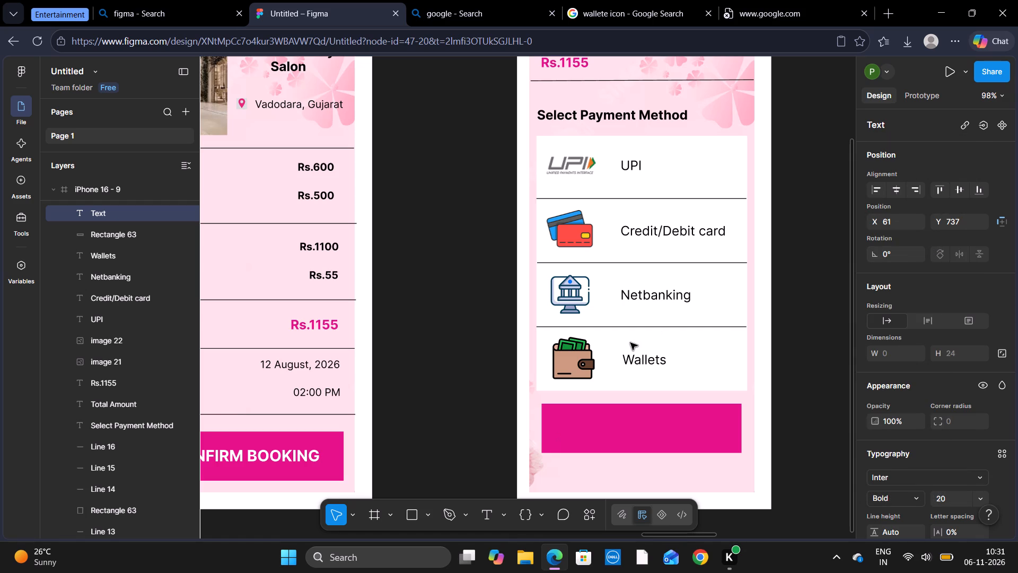
{"action": "type", "text": "PY"}
{"action": "key", "text": "space"}
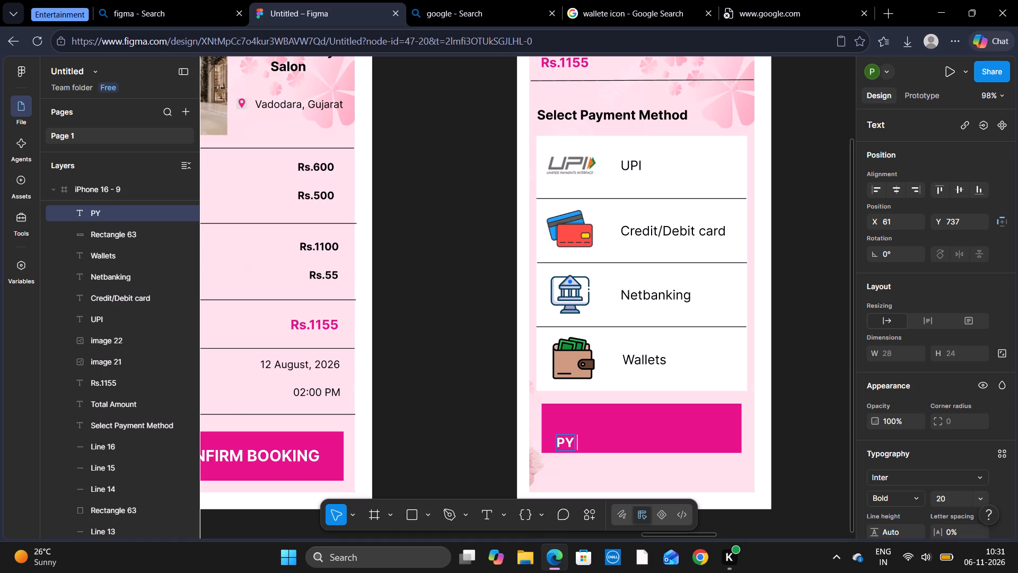
{"action": "type", "text": "RS"}
{"action": "key", "text": "BackSpace"}
{"action": "key", "text": "BackSpace"}
{"action": "key", "text": "BackSpace"}
{"action": "key", "text": "BackSpace"}
{"action": "key", "text": "a"}
{"action": "type", "text": "Y"}
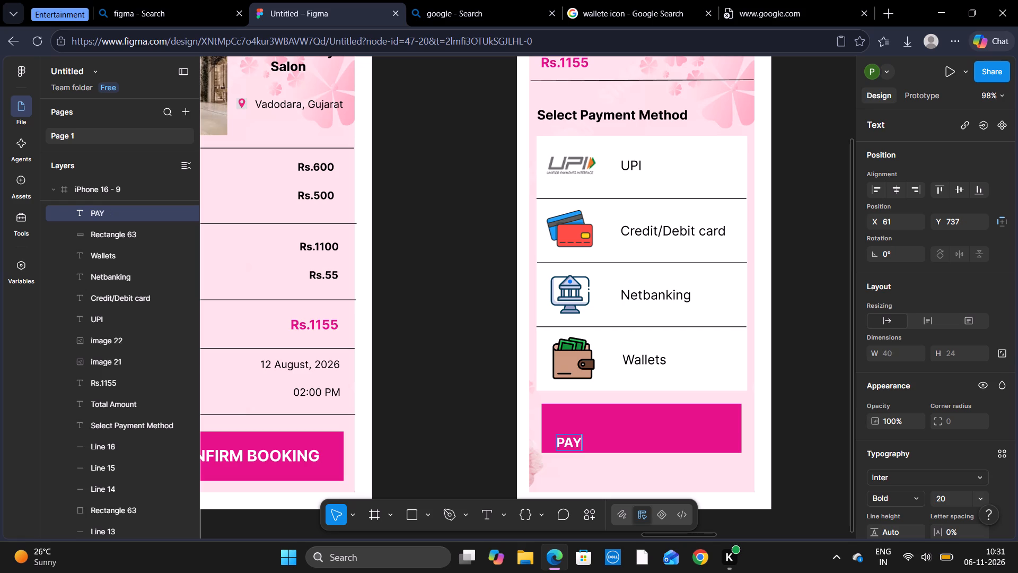
{"action": "key", "text": "space"}
{"action": "key", "text": "r"}
{"action": "key", "text": "s"}
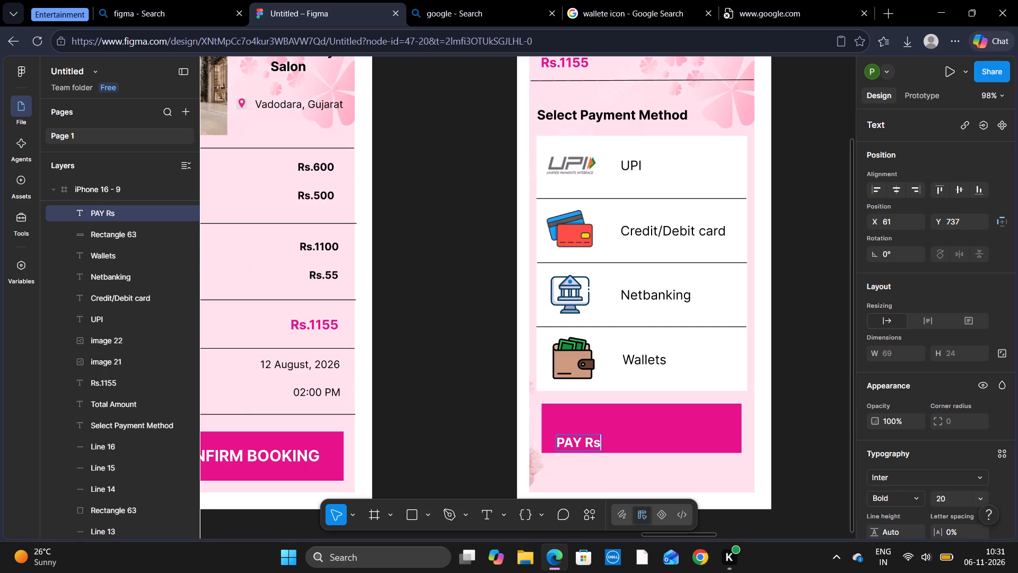
{"action": "key", "text": "period"}
{"action": "type", "text": "1155"}
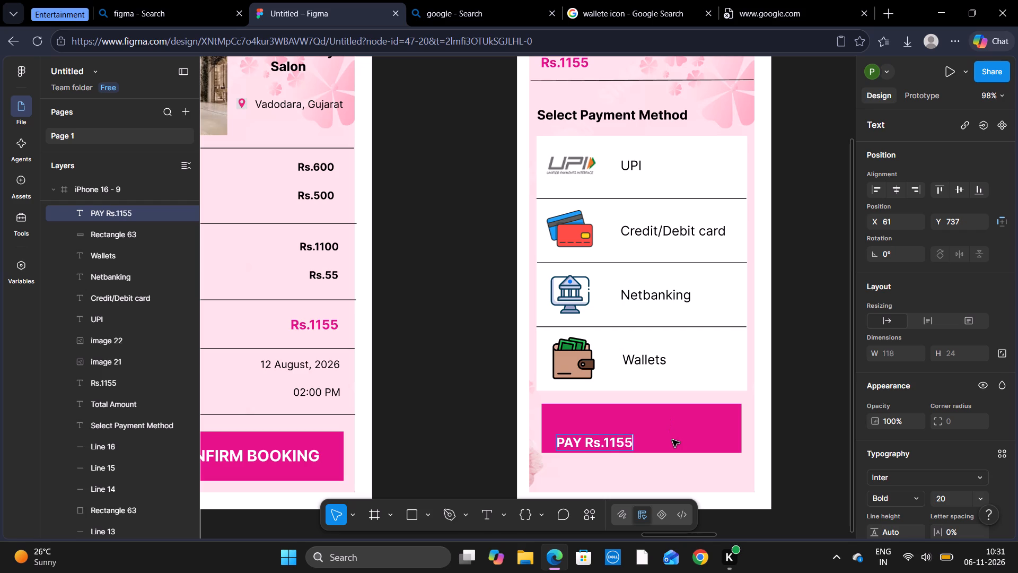
{"action": "left_click", "coordinate": [672, 440]}
Centre the "PAY Rs.1155" text on the magenta button, at about X 134, Y 715.
{"action": "left_click_drag", "start_coordinate": [599, 439], "coordinate": [635, 436]}
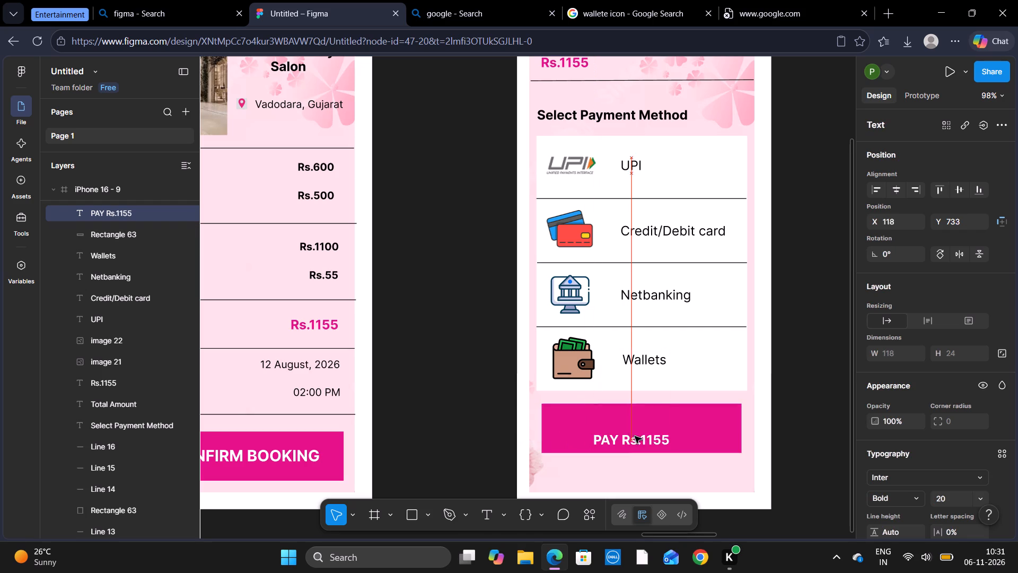
{"action": "left_click_drag", "start_coordinate": [635, 436], "coordinate": [637, 424]}
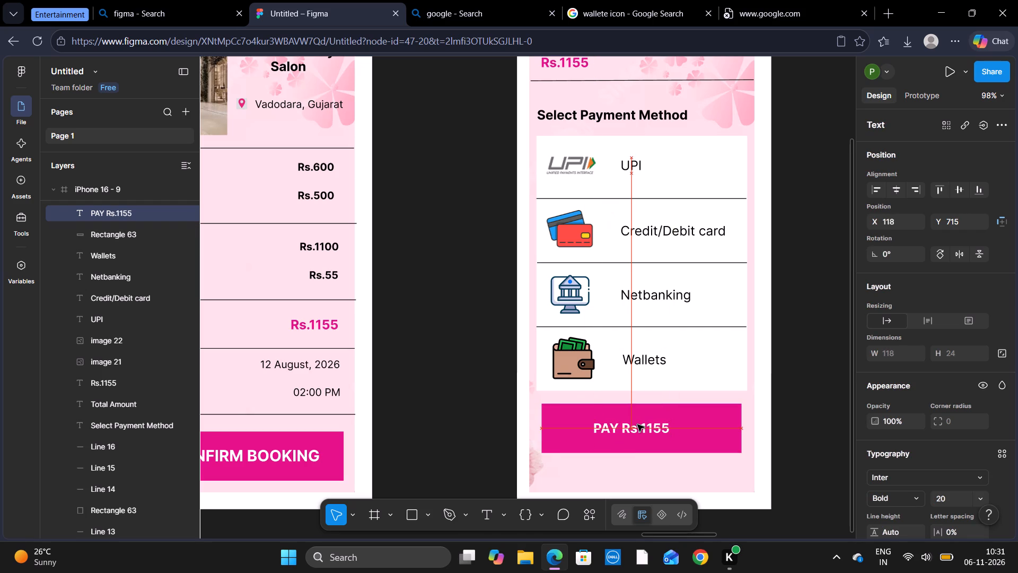
{"action": "left_click_drag", "start_coordinate": [637, 424], "coordinate": [639, 424]}
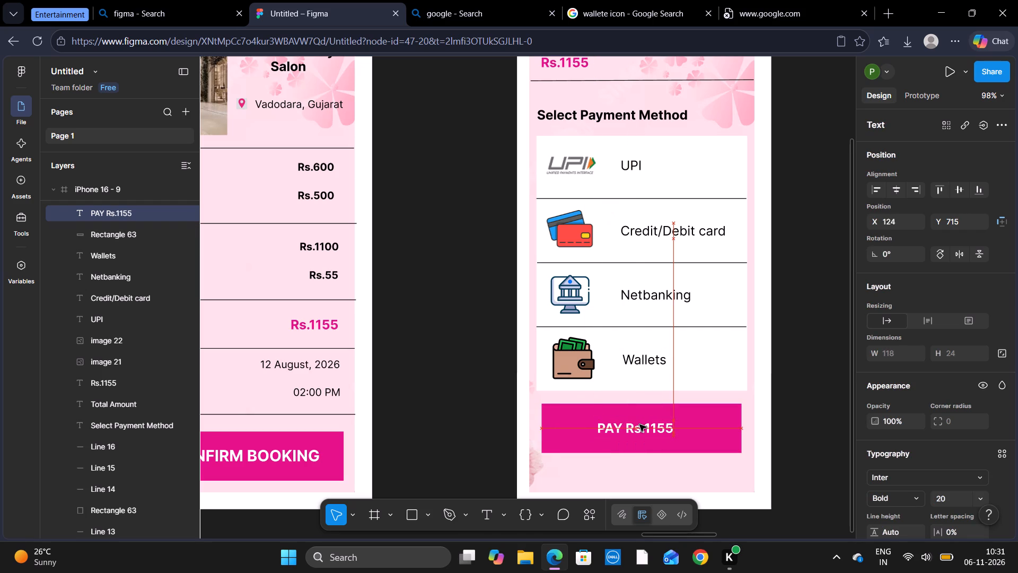
{"action": "left_click_drag", "start_coordinate": [639, 424], "coordinate": [647, 425]}
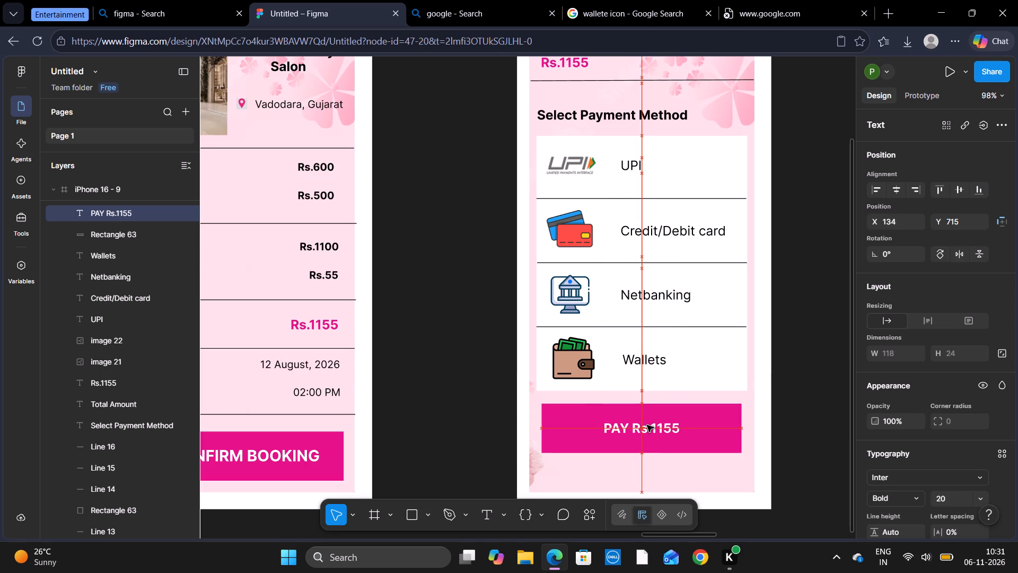
{"action": "left_click_drag", "start_coordinate": [647, 425], "coordinate": [646, 425]}
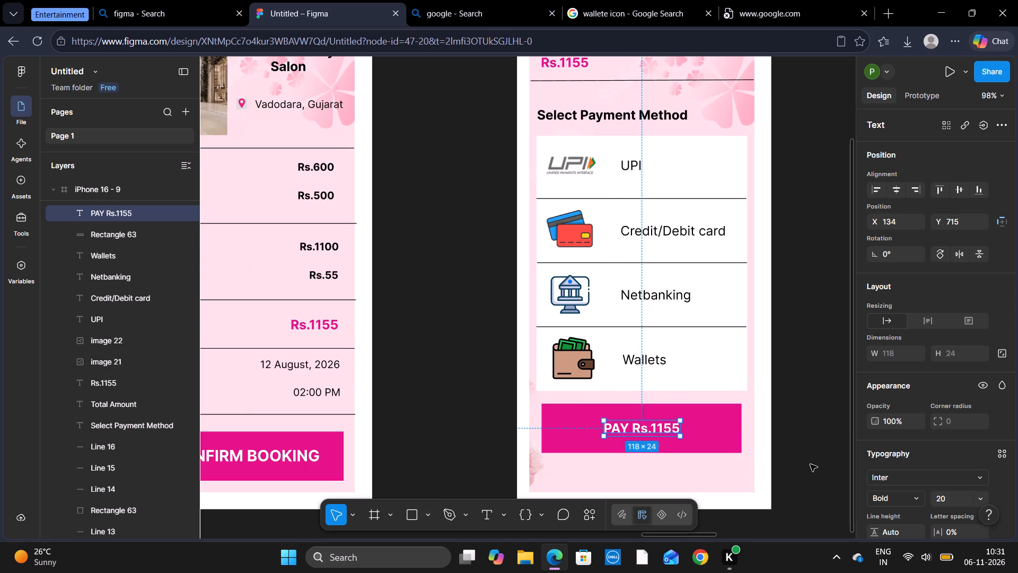
{"action": "left_click", "coordinate": [810, 464]}
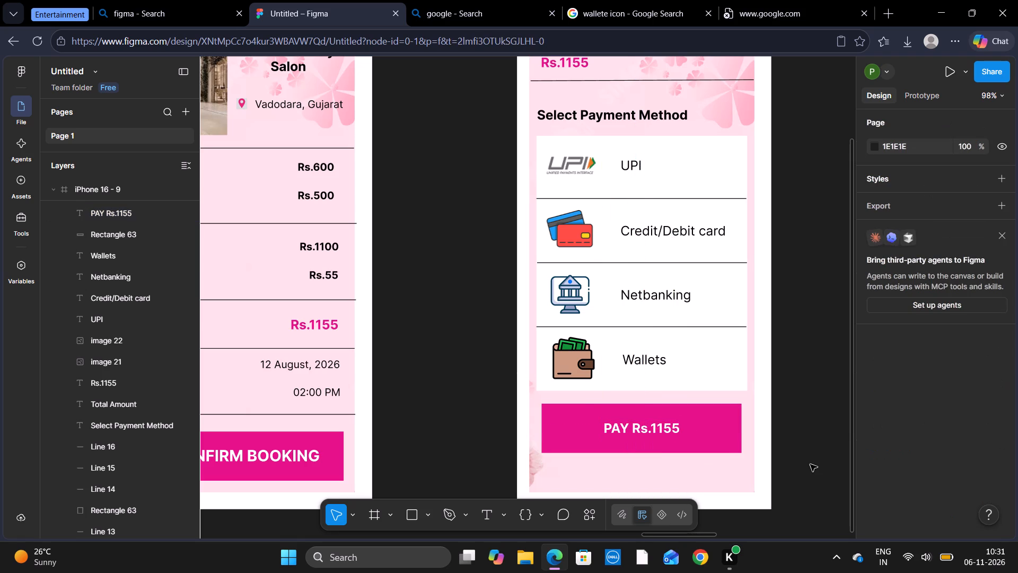
Set the font size of the "PAY Rs.1155" text on the magenta button to 24.
{"action": "double_click", "coordinate": [668, 428]}
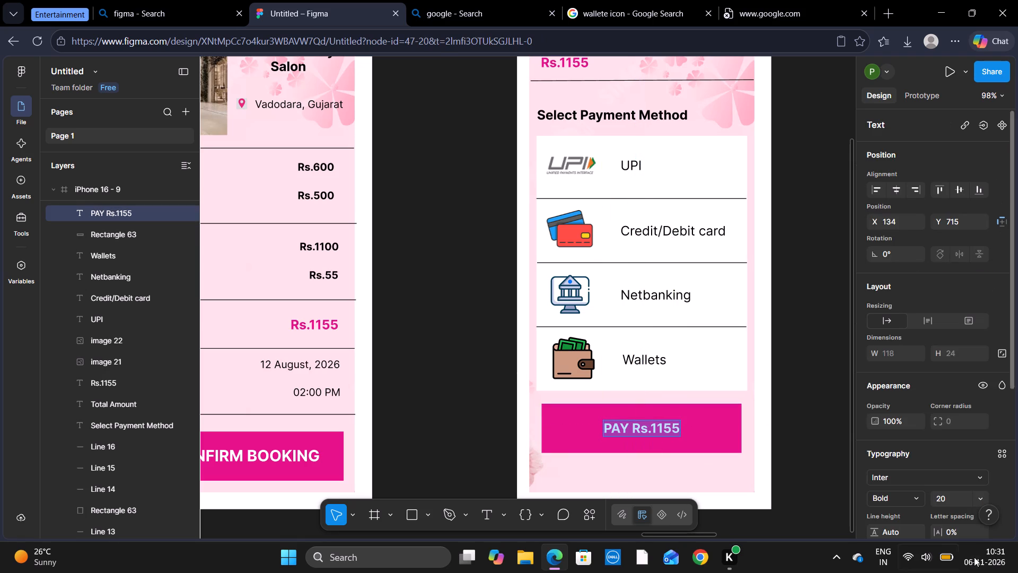
{"action": "left_click", "coordinate": [979, 496]}
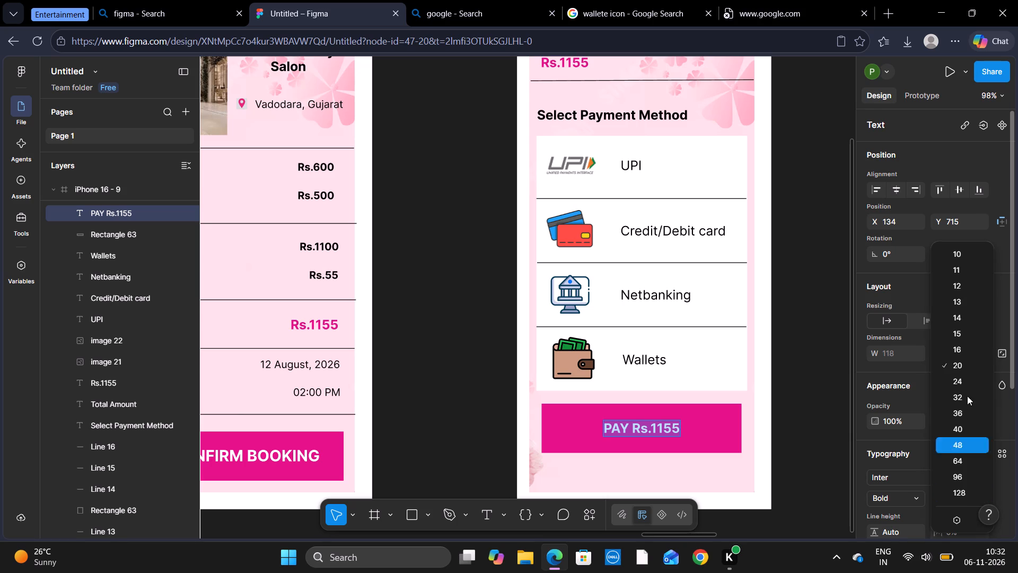
{"action": "left_click", "coordinate": [969, 380]}
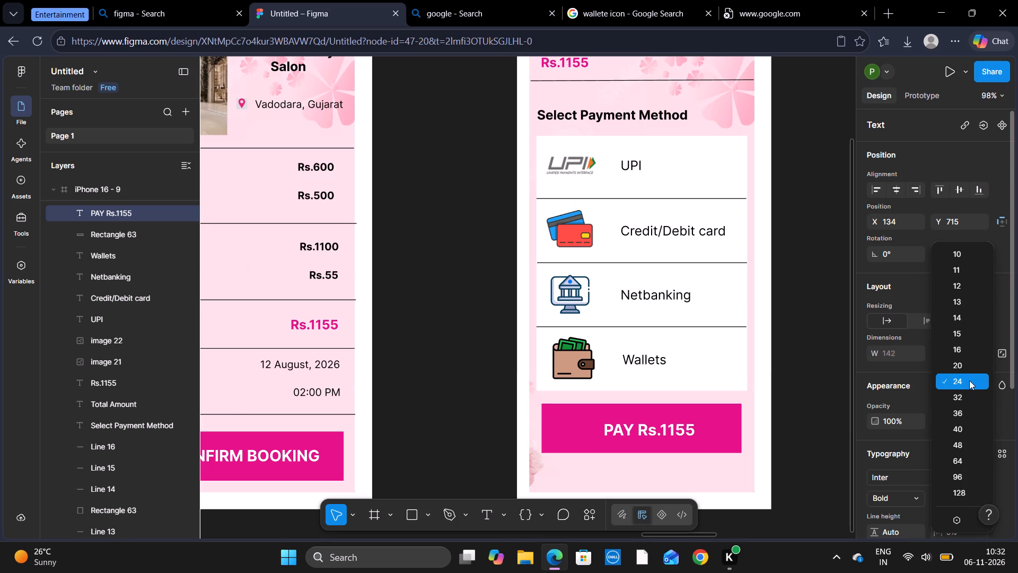
{"action": "left_click", "coordinate": [694, 431]}
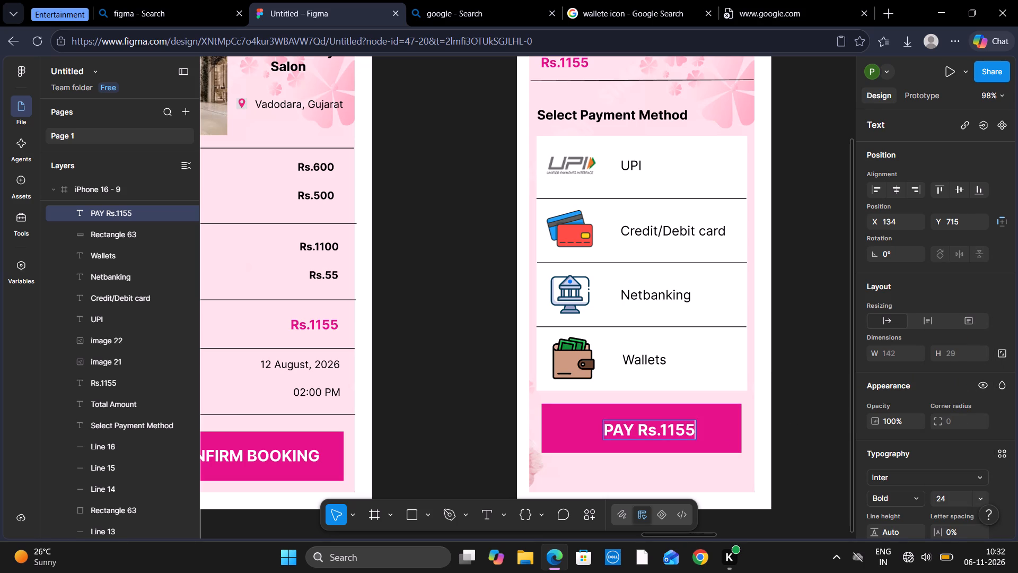
{"action": "left_click", "coordinate": [700, 434]}
Re-centre the enlarged "PAY Rs.1155" text on the magenta button, at about X 123, Y 712.
{"action": "left_click_drag", "start_coordinate": [676, 425], "coordinate": [674, 425]}
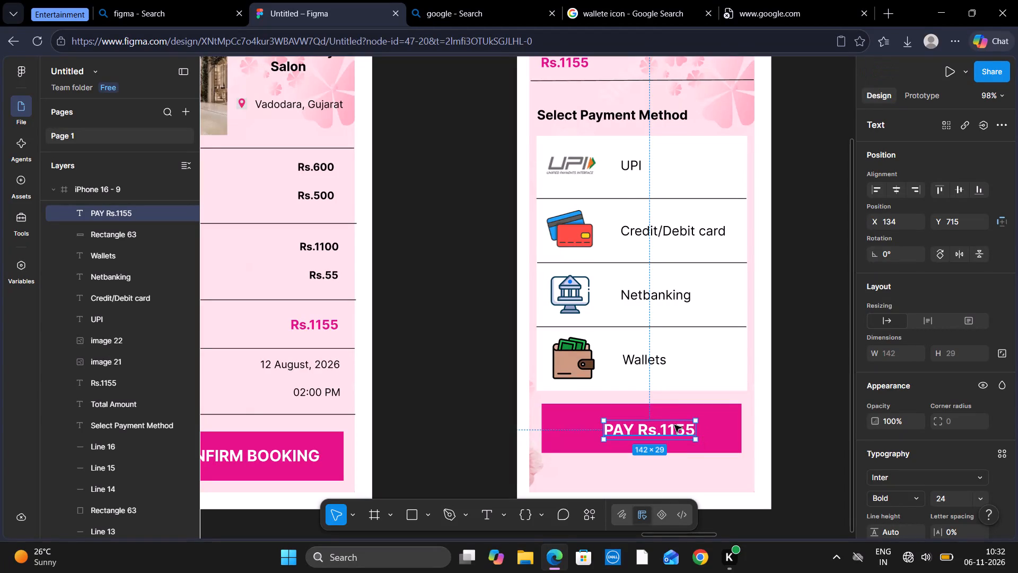
{"action": "left_click_drag", "start_coordinate": [674, 425], "coordinate": [670, 425]}
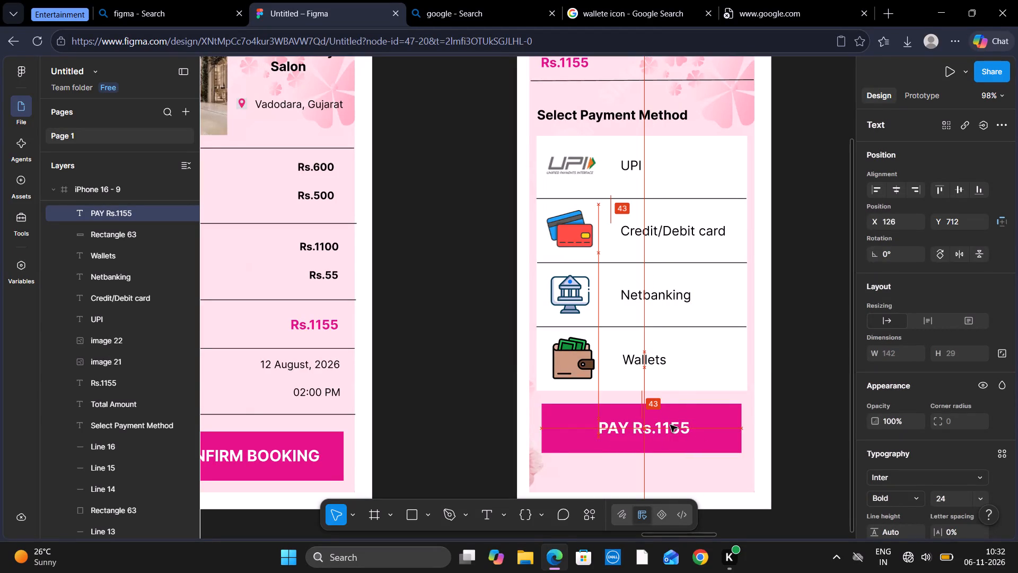
{"action": "left_click_drag", "start_coordinate": [670, 425], "coordinate": [669, 425]}
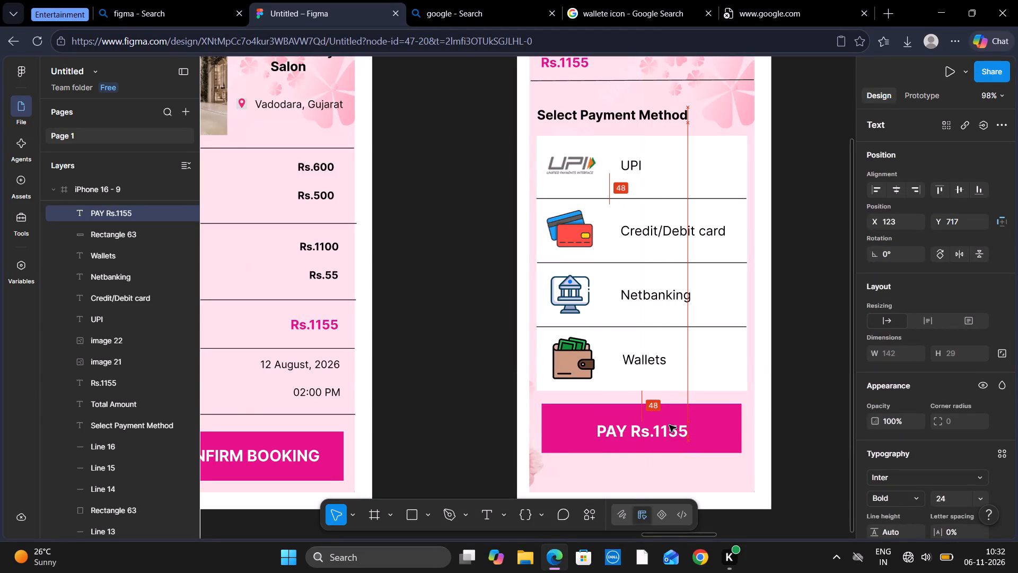
{"action": "left_click_drag", "start_coordinate": [669, 425], "coordinate": [669, 423]}
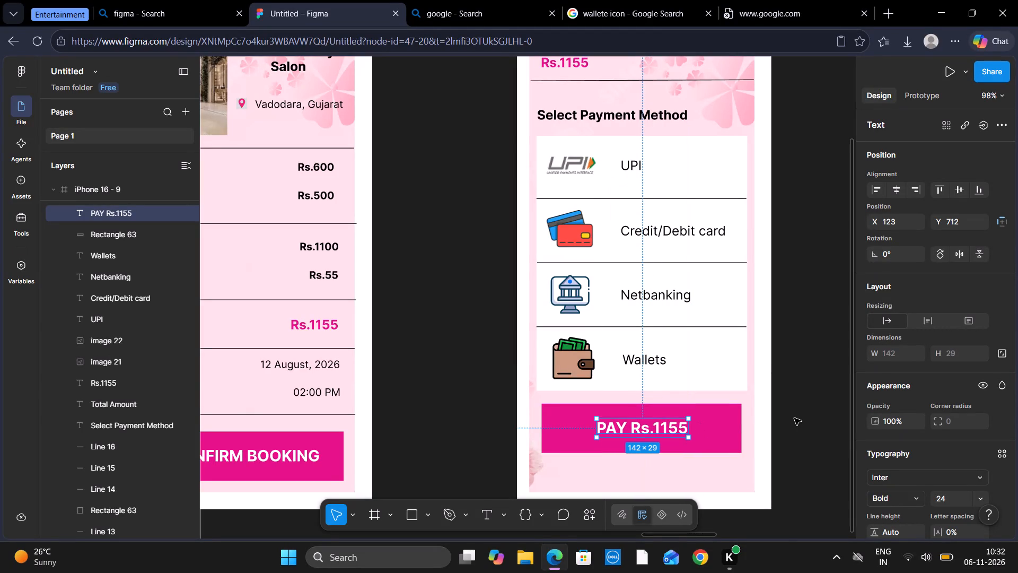
{"action": "left_click", "coordinate": [794, 418]}
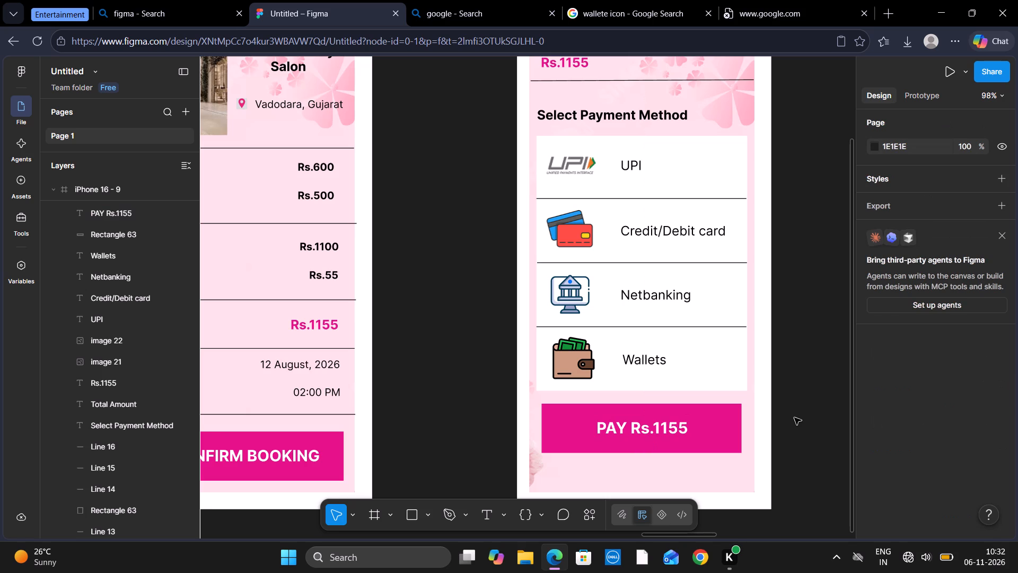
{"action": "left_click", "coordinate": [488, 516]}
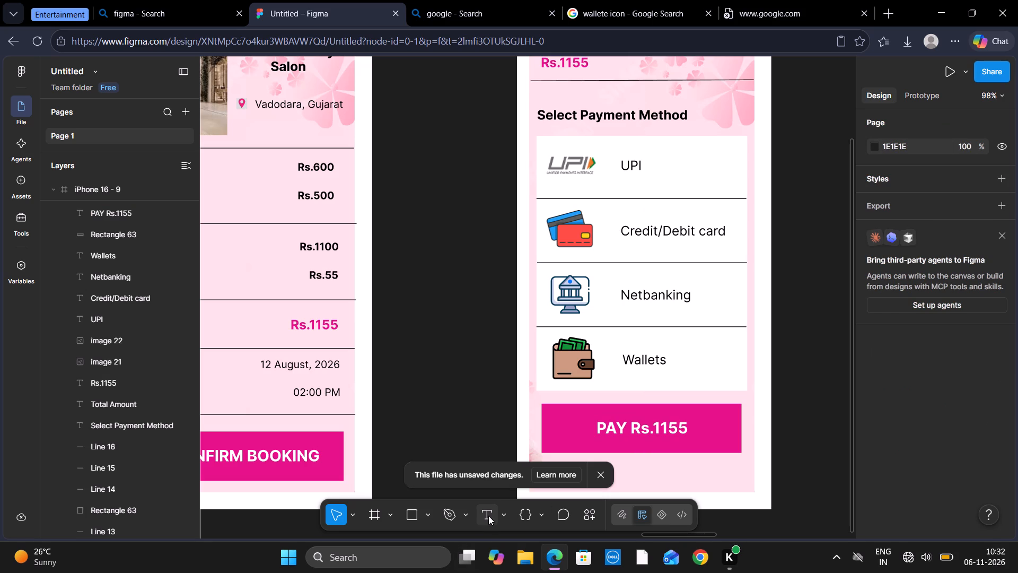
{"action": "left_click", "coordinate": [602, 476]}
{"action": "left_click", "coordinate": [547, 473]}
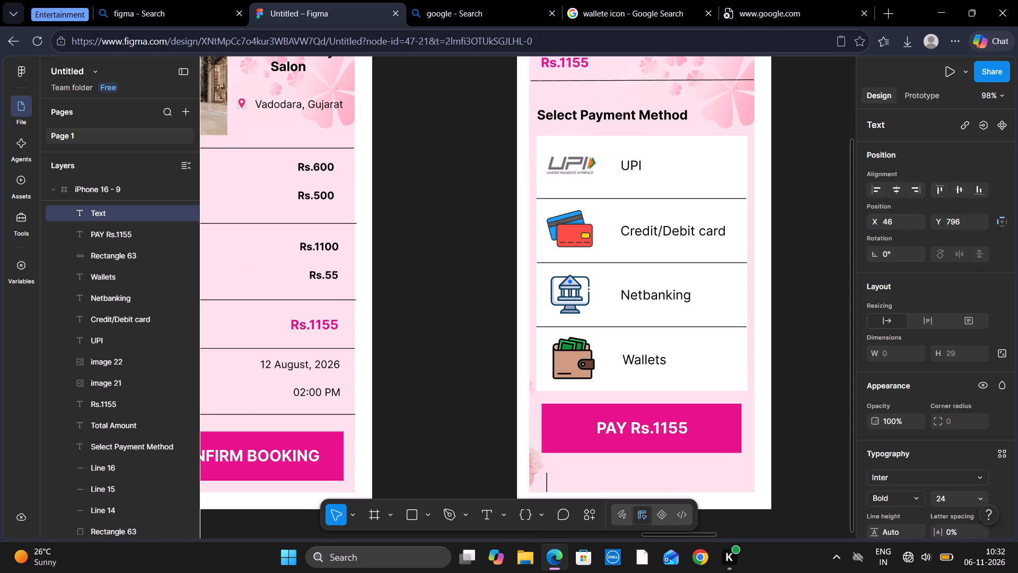
Check the computer's Wi-Fi connection in the system network settings and return to the design.
{"action": "left_click", "coordinate": [902, 558]}
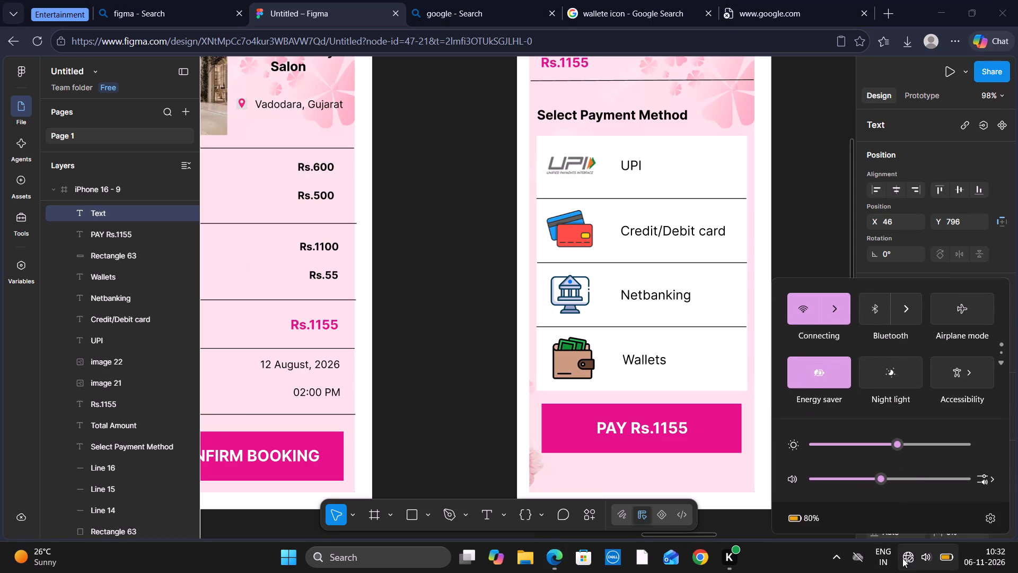
{"action": "left_click", "coordinate": [847, 300]}
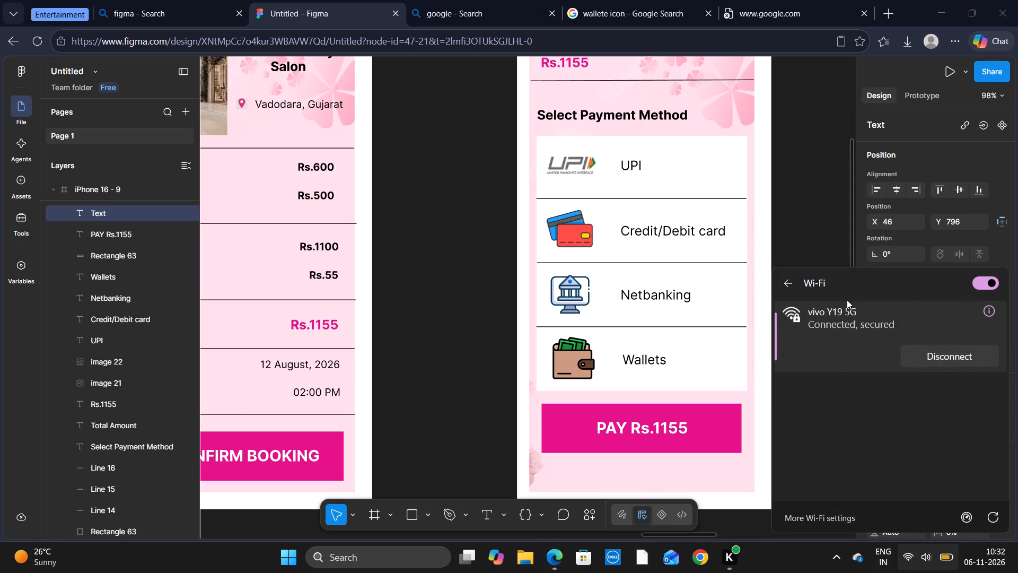
{"action": "left_click", "coordinate": [850, 314]}
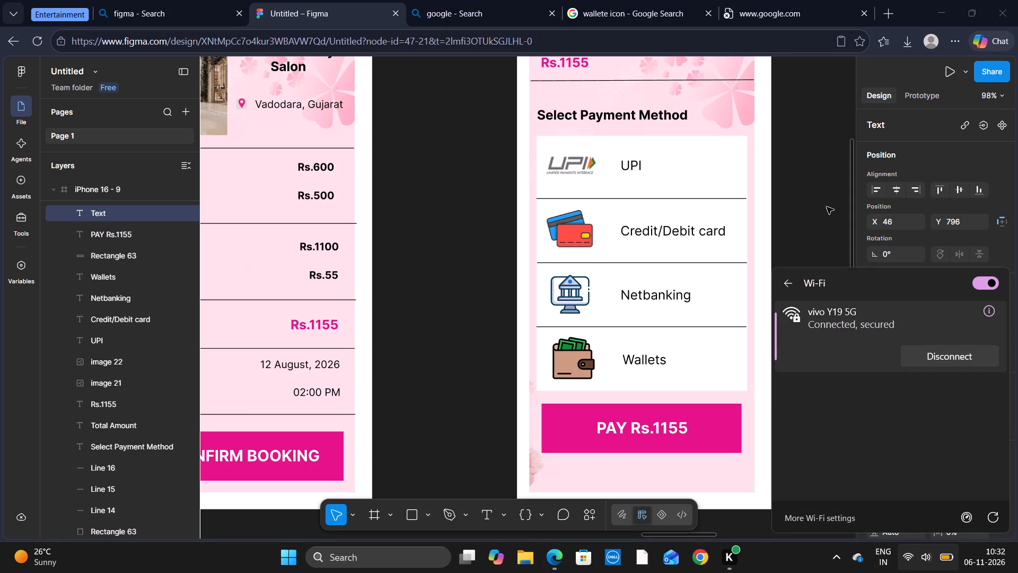
{"action": "left_click", "coordinate": [827, 207]}
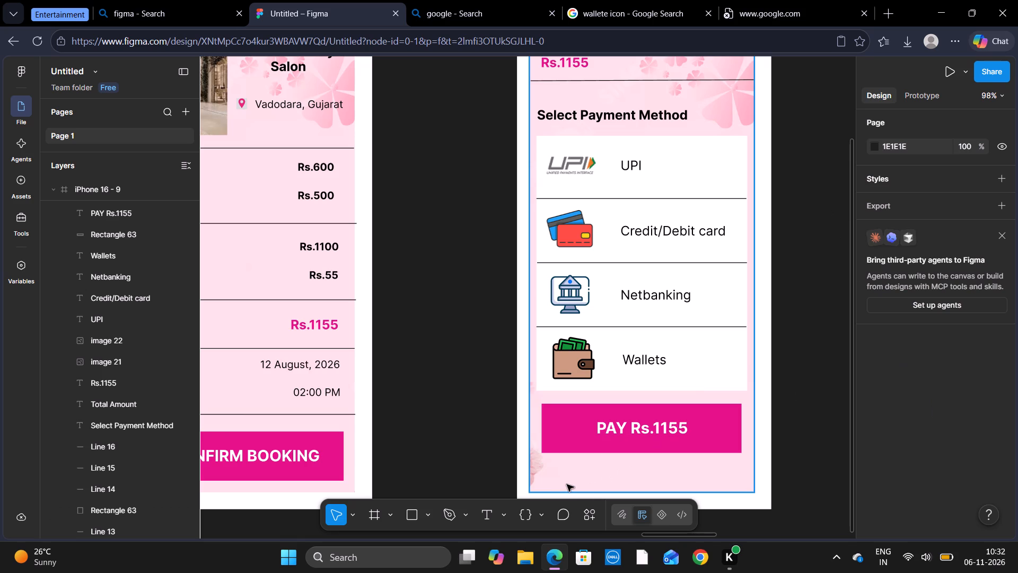
Start a text layer below the Payment screen's magenta button, at about X 45, Y 789, with font size 16.
{"action": "left_click", "coordinate": [486, 509]}
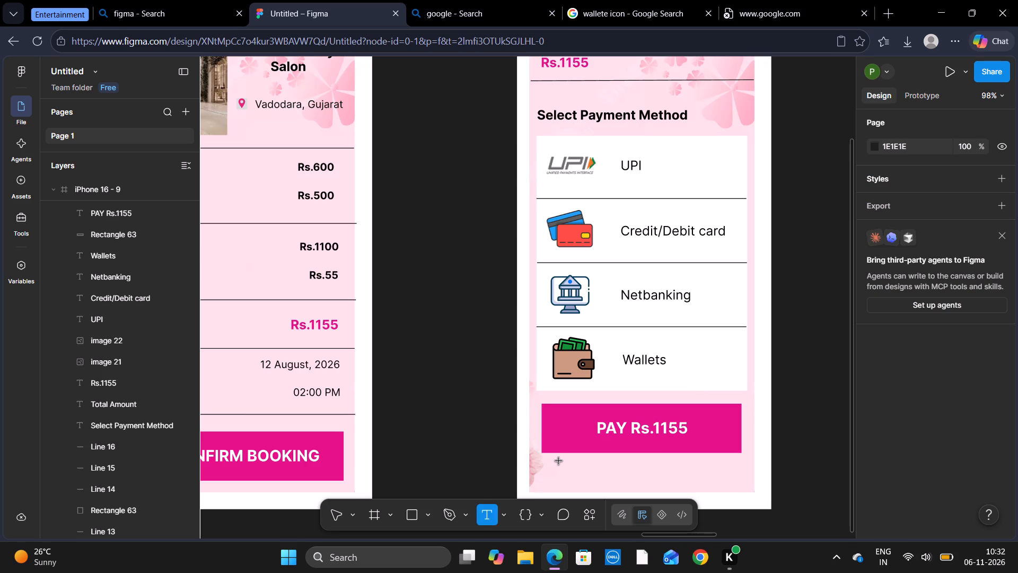
{"action": "left_click", "coordinate": [546, 468]}
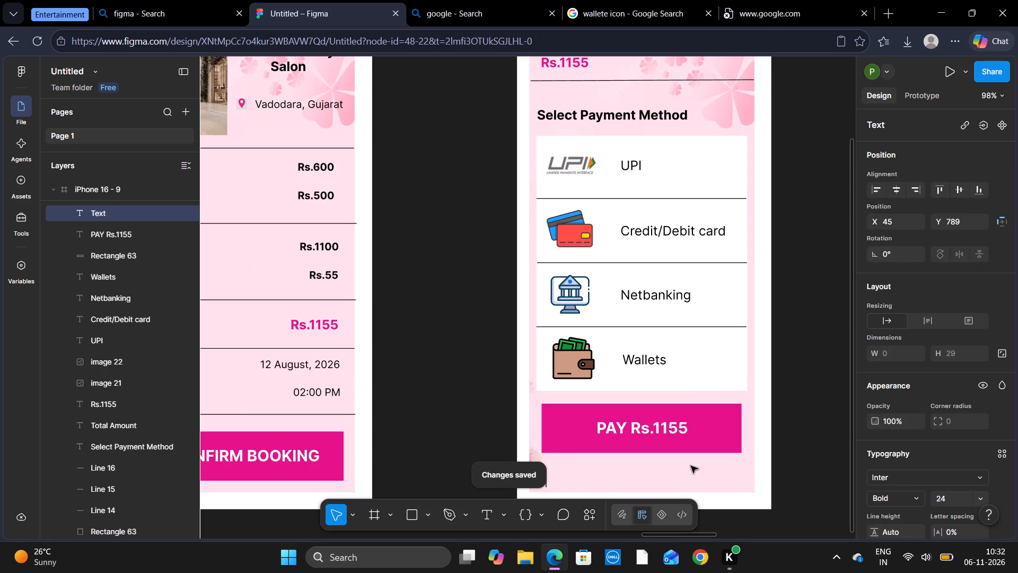
{"action": "left_click", "coordinate": [976, 494]}
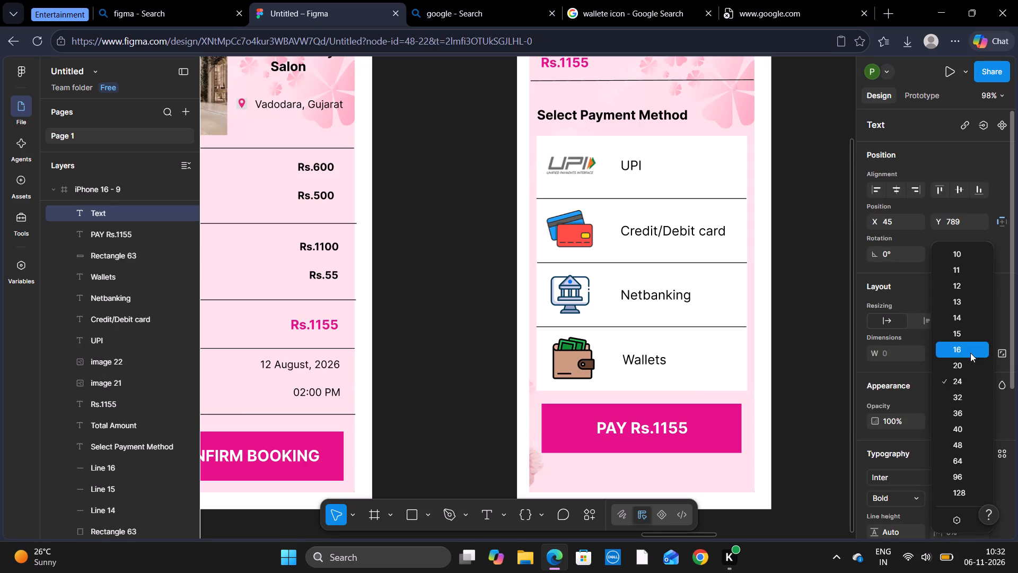
{"action": "left_click", "coordinate": [970, 351]}
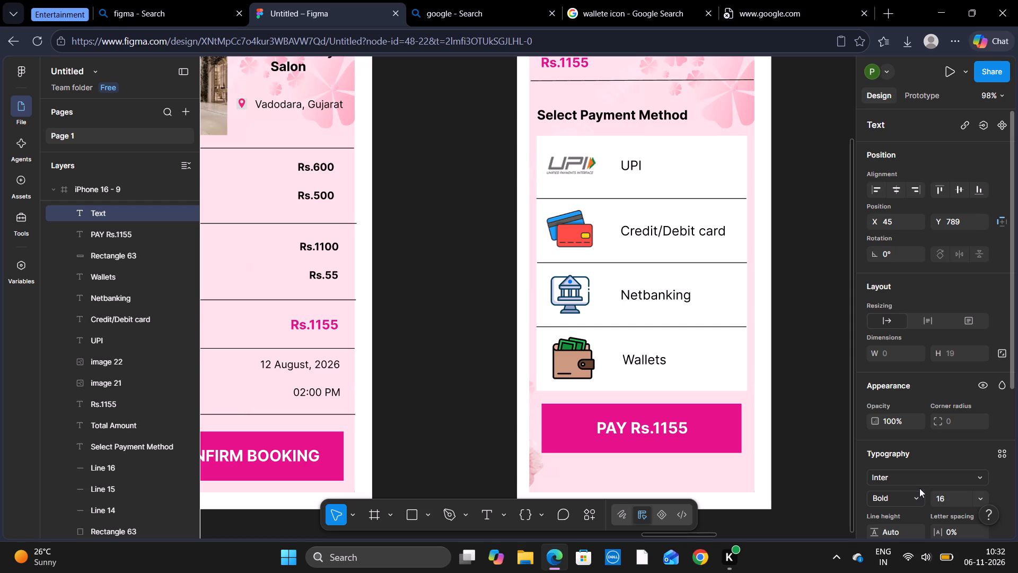
Add the text "Your Payment is Secure and" in Inter Regular below the magenta button, at about X 45, Y 789.
{"action": "left_click", "coordinate": [919, 496]}
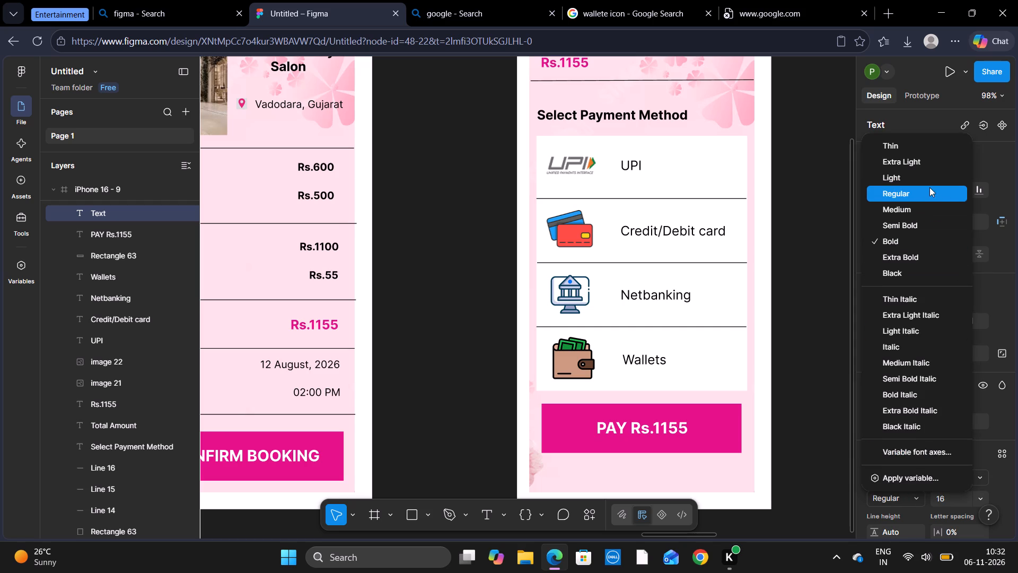
{"action": "left_click", "coordinate": [928, 190]}
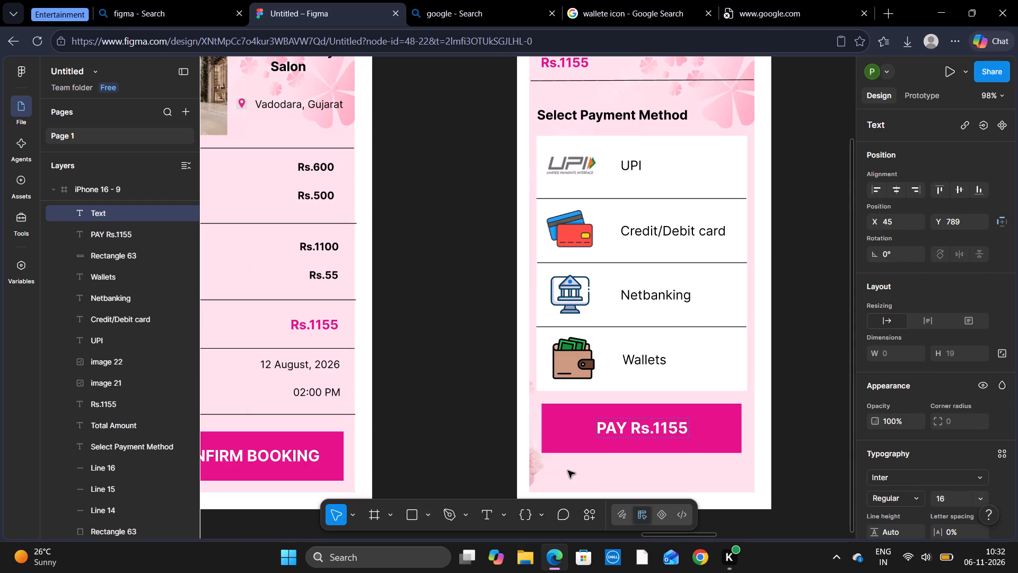
{"action": "type", "text": "yo"}
{"action": "type", "text": "ur"}
{"action": "key", "text": "space"}
{"action": "key", "text": "BackSpace"}
{"action": "key", "text": "BackSpace"}
{"action": "key", "text": "BackSpace"}
{"action": "key", "text": "BackSpace"}
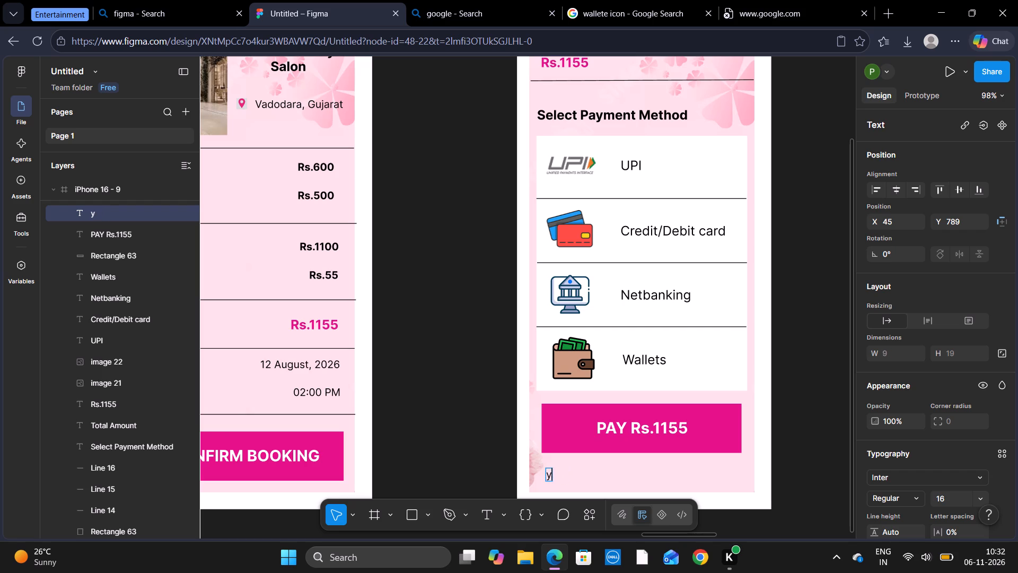
{"action": "key", "text": "BackSpace"}
{"action": "key", "text": "shift+y"}
{"action": "key", "text": "p"}
{"action": "key", "text": "BackSpace"}
{"action": "type", "text": "our"}
{"action": "key", "text": "space"}
{"action": "type", "text": "Pay"}
{"action": "type", "text": "em"}
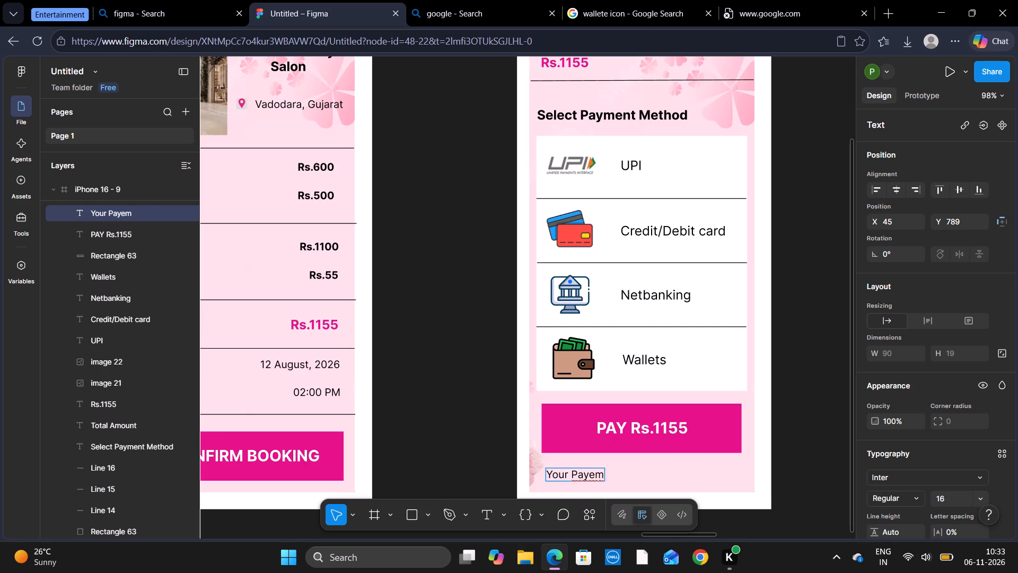
{"action": "key", "text": "BackSpace"}
{"action": "key", "text": "BackSpace"}
{"action": "type", "text": "ment"}
{"action": "key", "text": "space"}
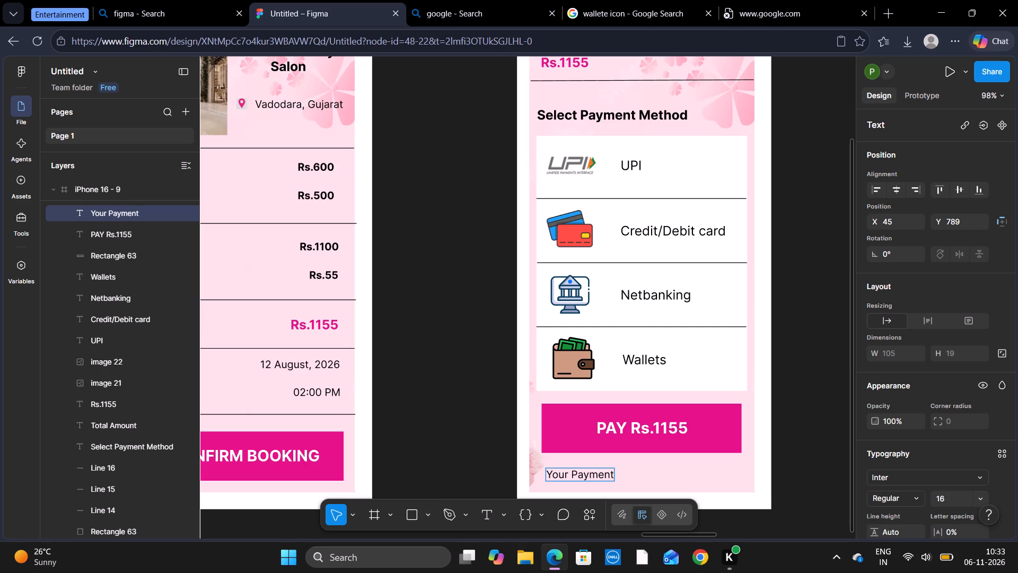
{"action": "type", "text": "is"}
{"action": "key", "text": "space"}
{"action": "type", "text": "Se"}
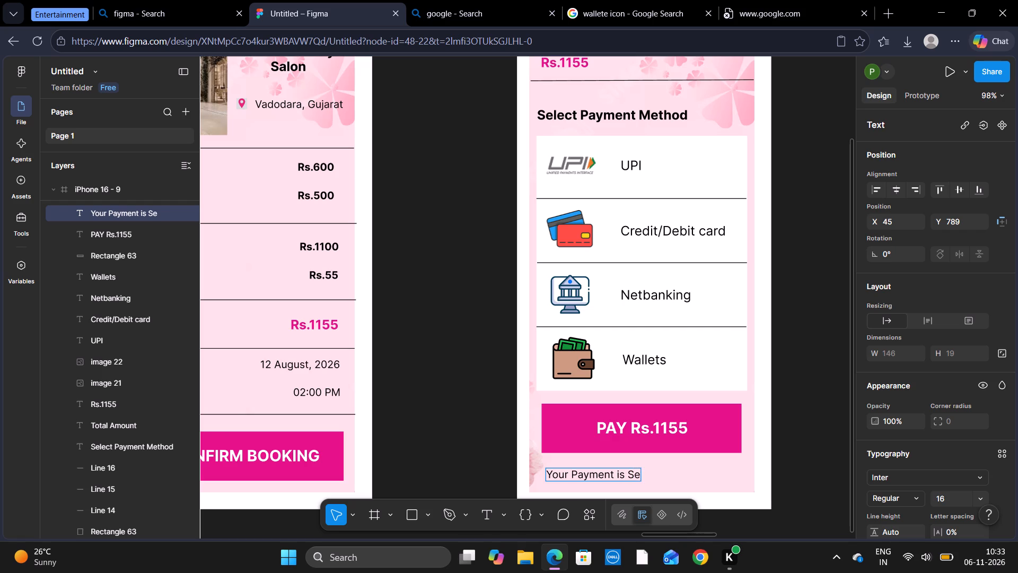
{"action": "type", "text": "cure"}
{"action": "key", "text": "space"}
{"action": "type", "text": "and"}
{"action": "key", "text": "space"}
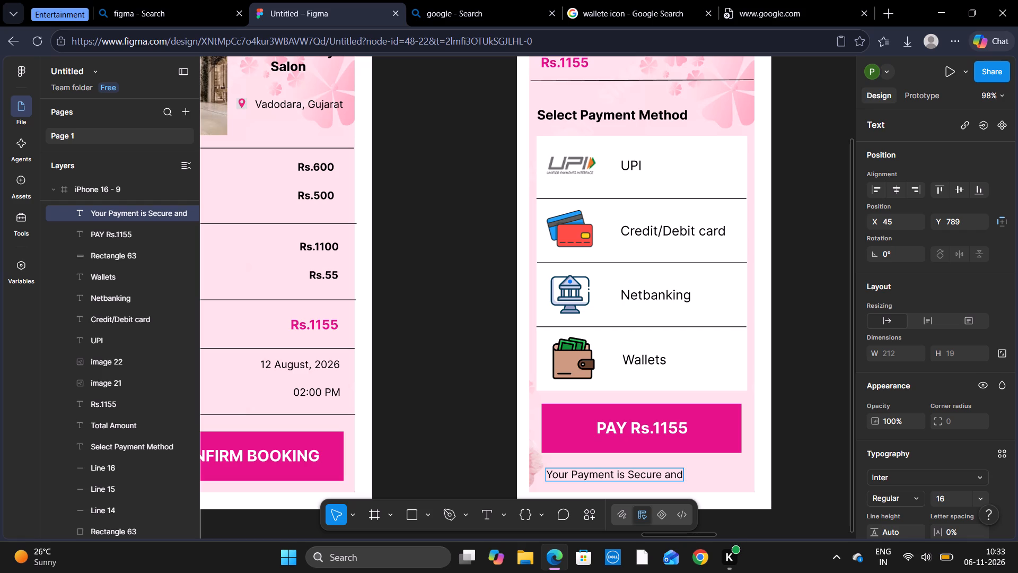
Change the words "Secure" and "Payment" in the note below the button to start with lowercase letters.
{"action": "key", "text": "Left"}
{"action": "key", "text": "Left"}
{"action": "key", "text": "Left"}
{"action": "key", "text": "Left"}
{"action": "key", "text": "Left"}
{"action": "key", "text": "Left"}
{"action": "key", "text": "Left"}
{"action": "key", "text": "Left"}
{"action": "key", "text": "Left"}
{"action": "key", "text": "Left"}
{"action": "key", "text": "BackSpace"}
{"action": "key", "text": "s"}
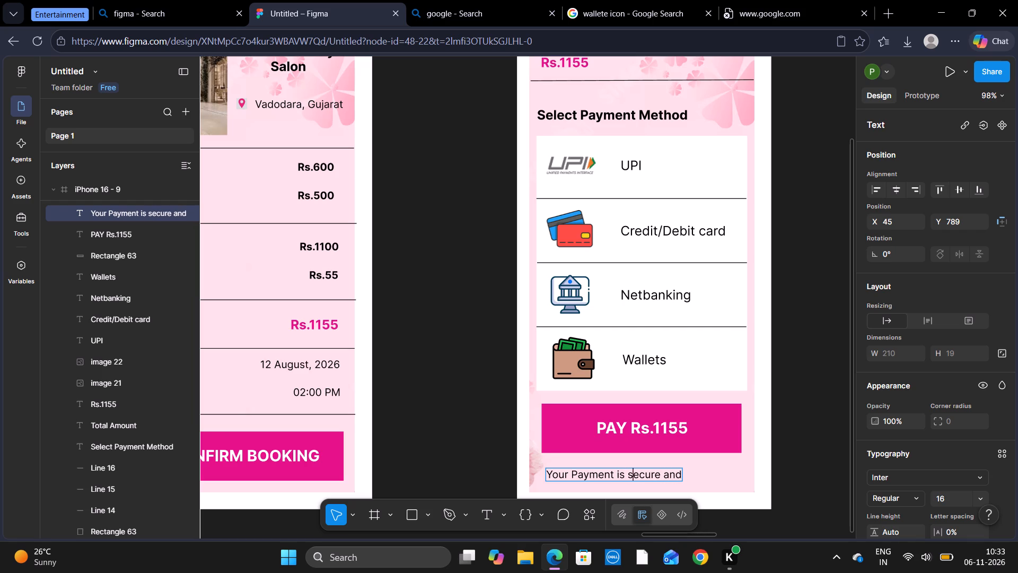
{"action": "key", "text": "Left"}
{"action": "key", "text": "Left"}
{"action": "key", "text": "Left"}
{"action": "key", "text": "Left"}
{"action": "key", "text": "Left"}
{"action": "key", "text": "Left"}
{"action": "key", "text": "Left"}
{"action": "key", "text": "Left"}
{"action": "key", "text": "Left"}
{"action": "key", "text": "Left"}
{"action": "key", "text": "Left"}
{"action": "key", "text": "BackSpace"}
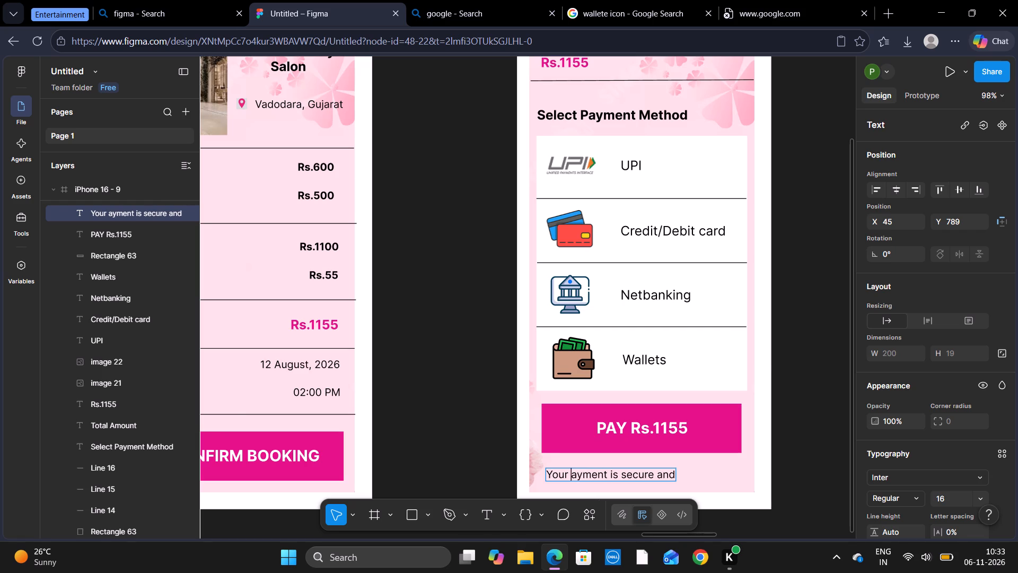
{"action": "key", "text": "p"}
Complete the note below the button with the word "encrypted" so it reads "Your payment is secure and encrypted".
{"action": "key", "text": "Right"}
{"action": "key", "text": "Right"}
{"action": "key", "text": "Right"}
{"action": "key", "text": "Right"}
{"action": "key", "text": "Right"}
{"action": "key", "text": "Right"}
{"action": "key", "text": "Right"}
{"action": "key", "text": "Right"}
{"action": "key", "text": "Right"}
{"action": "key", "text": "Right"}
{"action": "key", "text": "Right"}
{"action": "key", "text": "Right"}
{"action": "key", "text": "Right"}
{"action": "key", "text": "Right"}
{"action": "key", "text": "Right"}
{"action": "key", "text": "Right"}
{"action": "key", "text": "Right"}
{"action": "key", "text": "Right"}
{"action": "key", "text": "Right"}
{"action": "key", "text": "Right"}
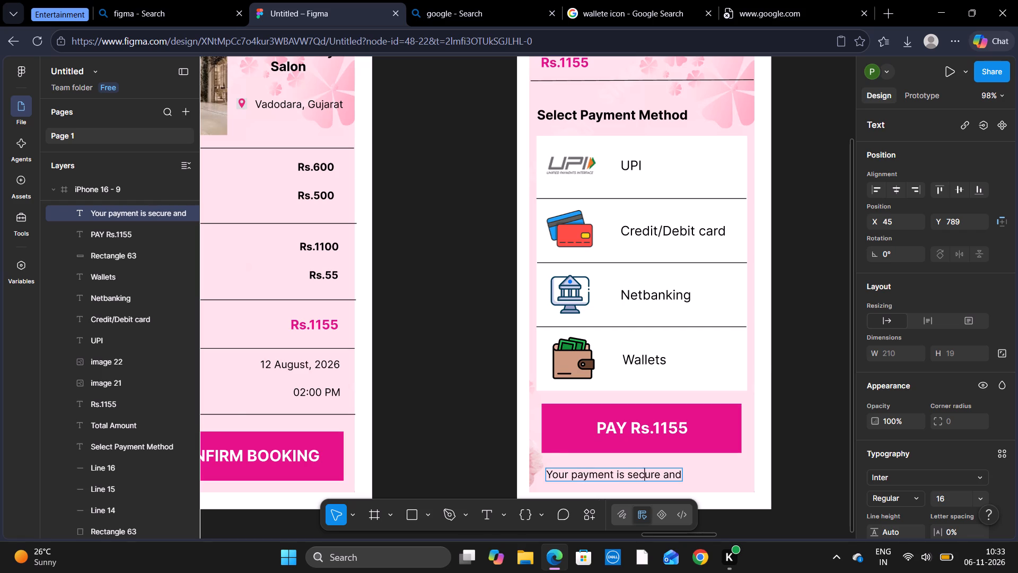
{"action": "key", "text": "space"}
{"action": "type", "text": "en"}
{"action": "type", "text": "cr"}
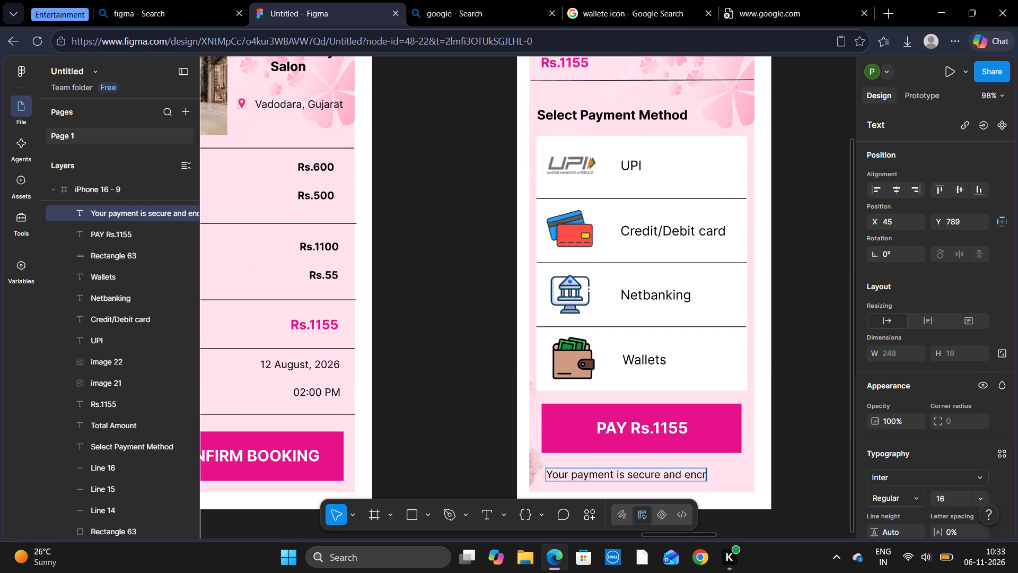
{"action": "key", "text": "y"}
{"action": "type", "text": "pted"}
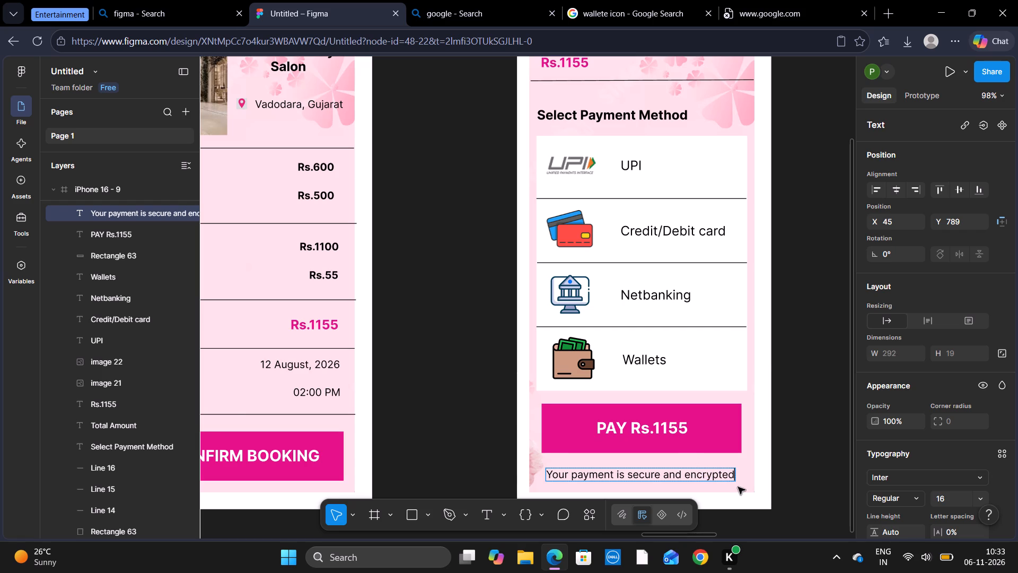
{"action": "left_click", "coordinate": [741, 487]}
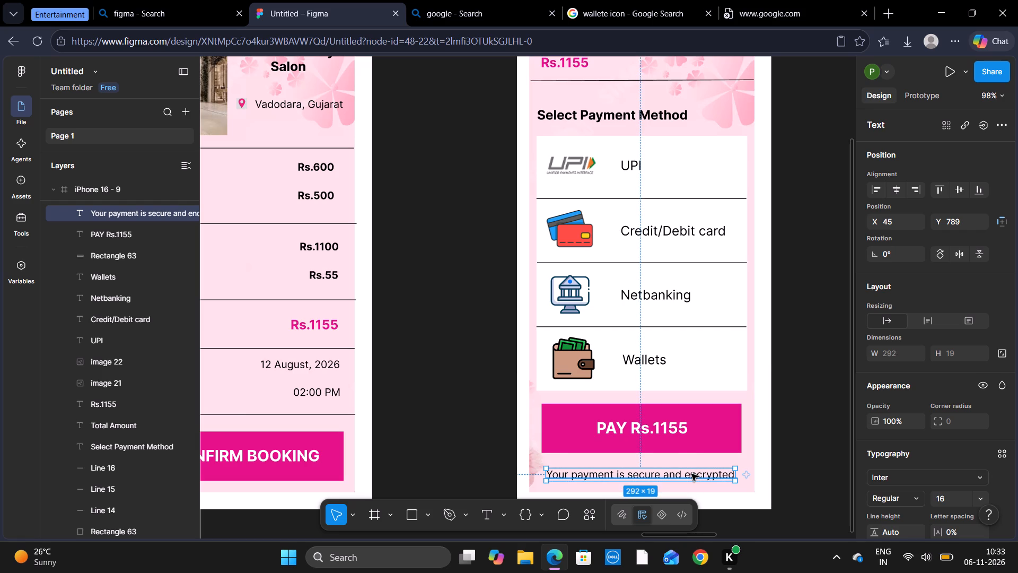
{"action": "left_click", "coordinate": [821, 447]}
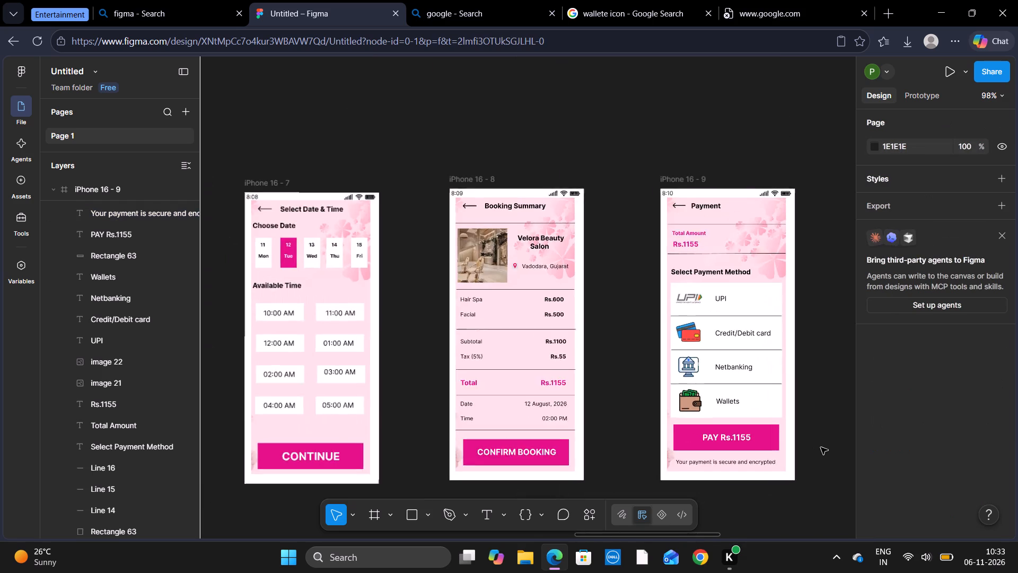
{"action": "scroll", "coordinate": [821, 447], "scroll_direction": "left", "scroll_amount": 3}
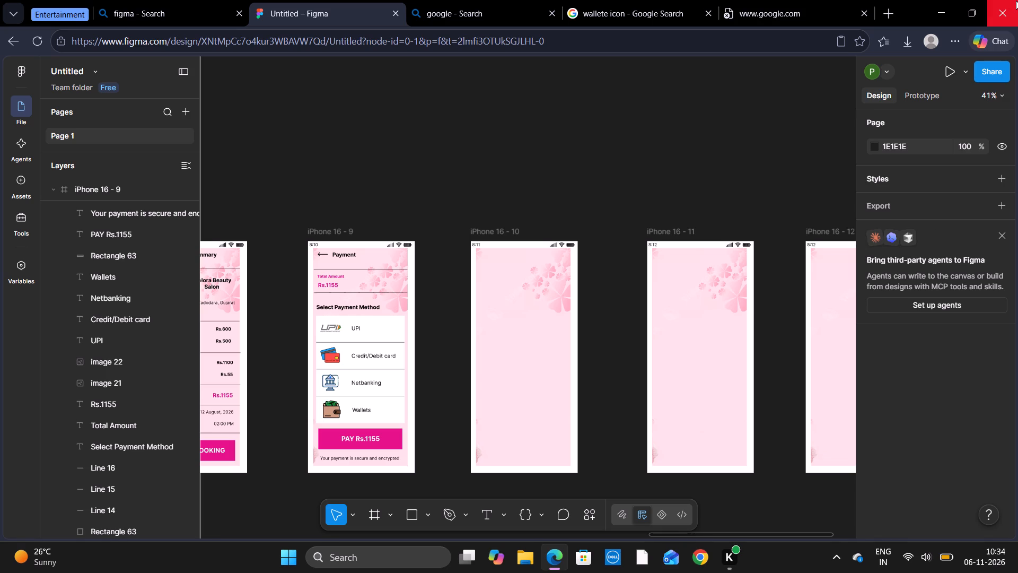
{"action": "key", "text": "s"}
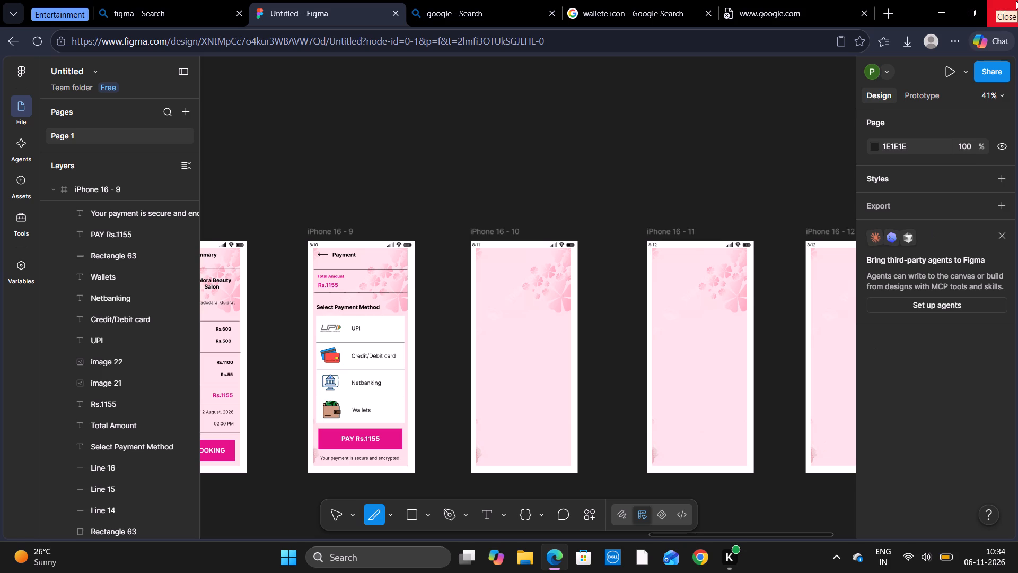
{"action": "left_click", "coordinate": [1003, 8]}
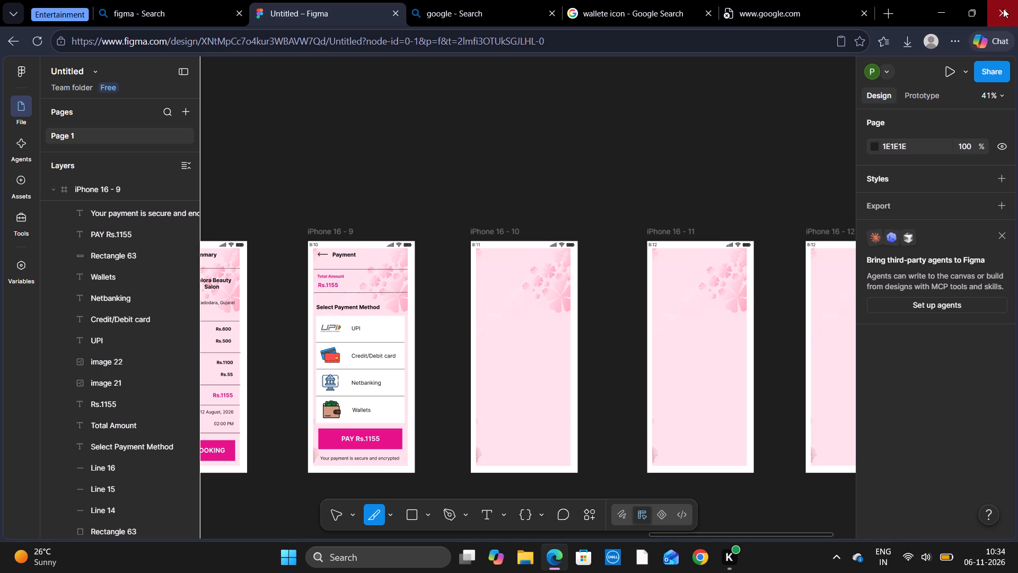